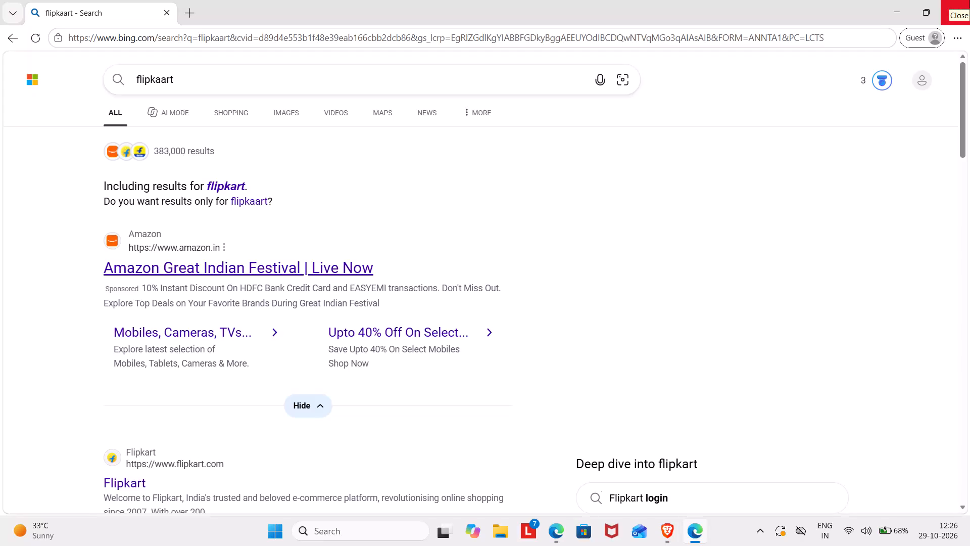
# Close the browser window with the flipkaart search results.
pyautogui.click(969, 0)
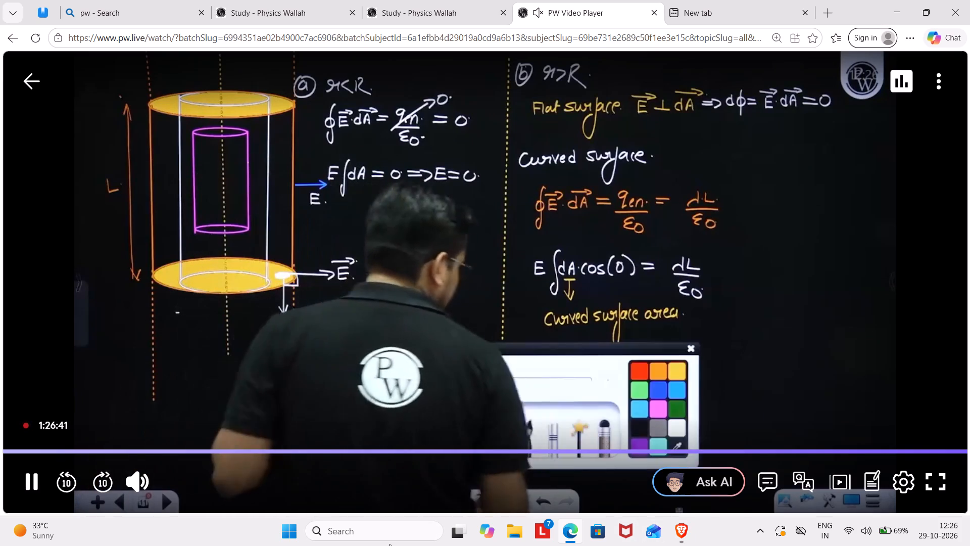
# Launch DaVinci Resolve and open the project New Project 1.
pyautogui.click(390, 544)
pyautogui.click(395, 524)
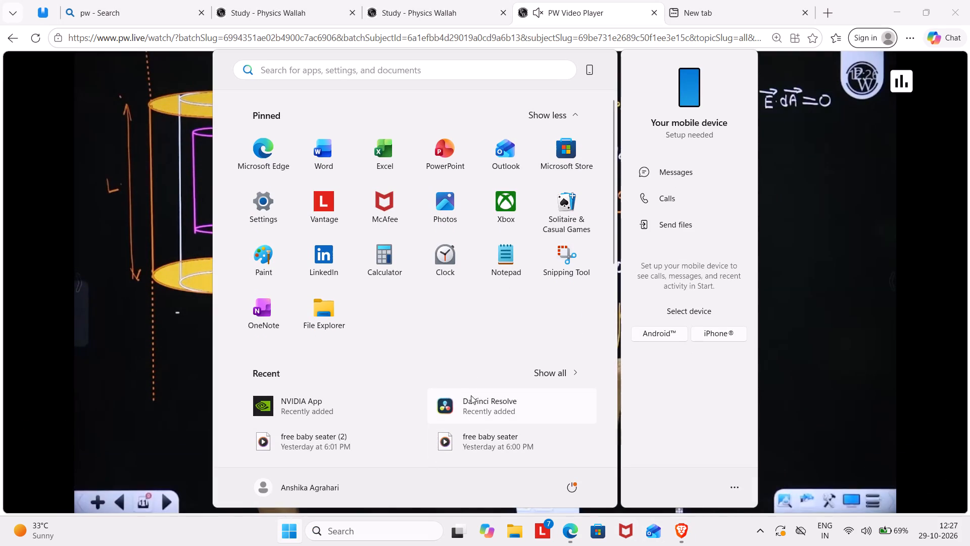
pyautogui.click(471, 394)
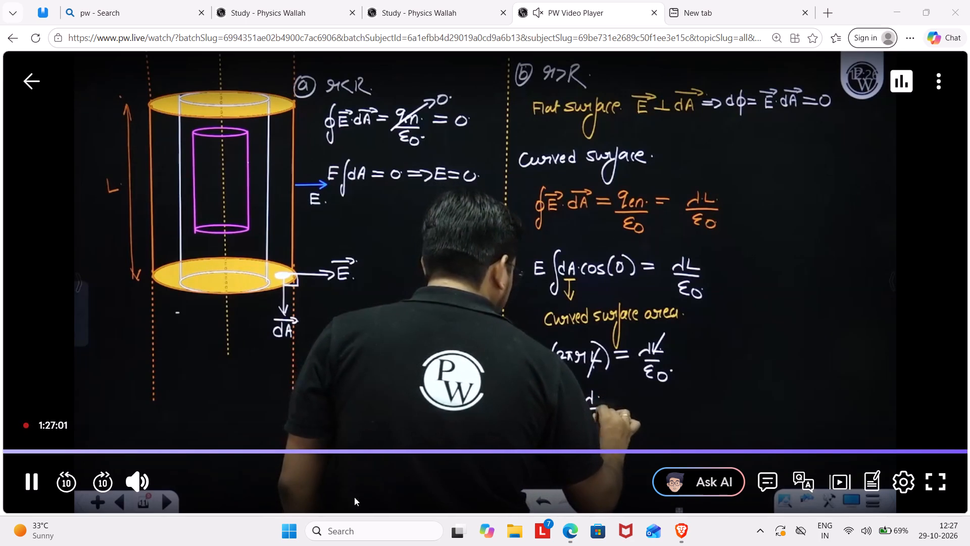
pyautogui.click(292, 533)
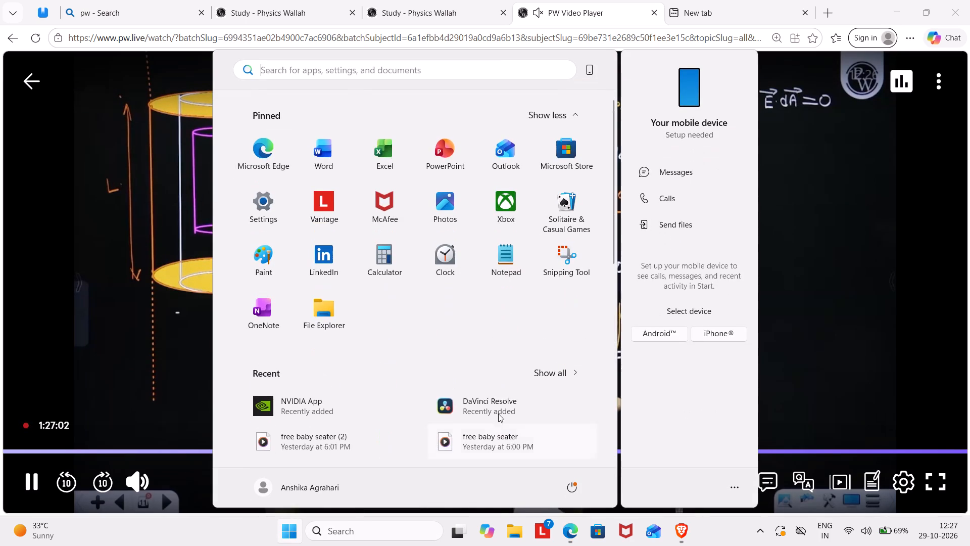
pyautogui.doubleClick(506, 400)
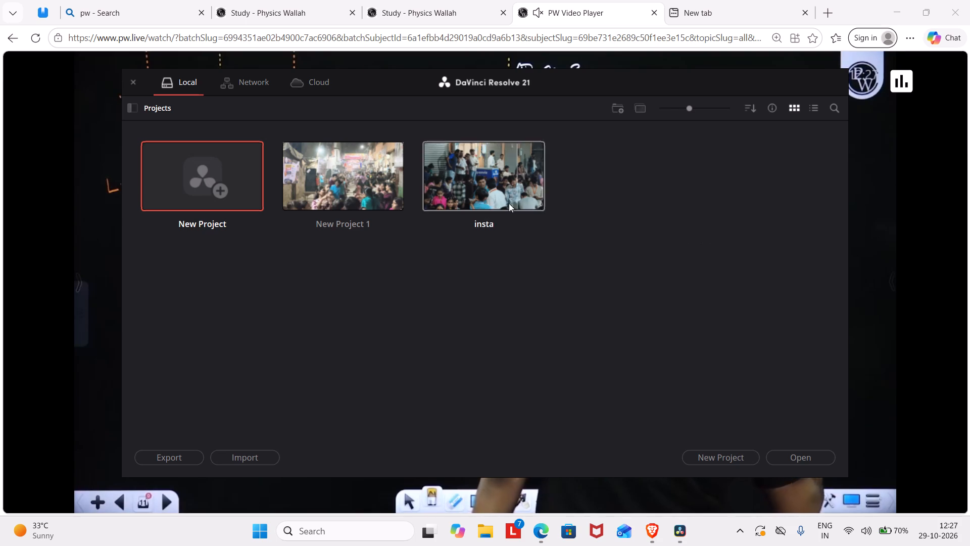
pyautogui.doubleClick(361, 192)
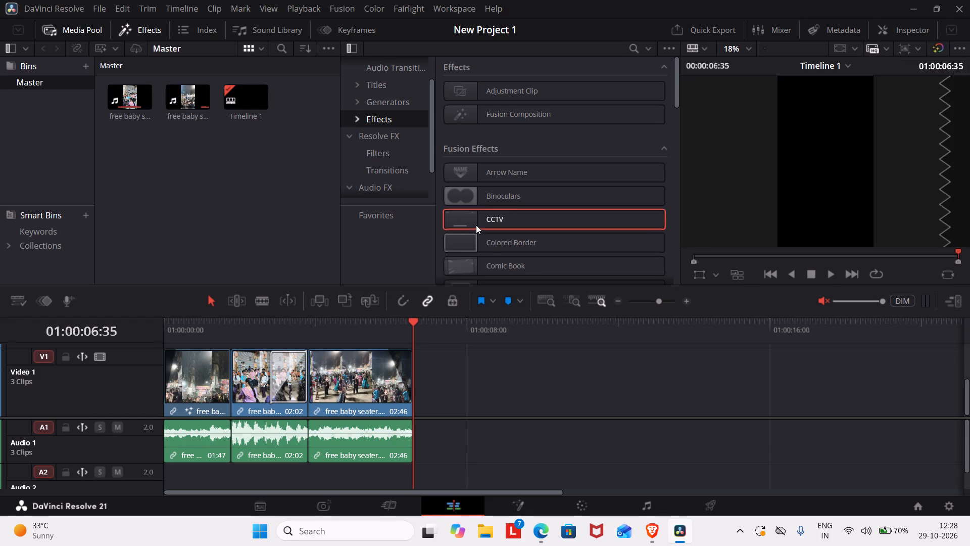
# Play Timeline 1 from its beginning to review the current edit.
pyautogui.moveTo(410, 321); pyautogui.dragTo(256, 315)
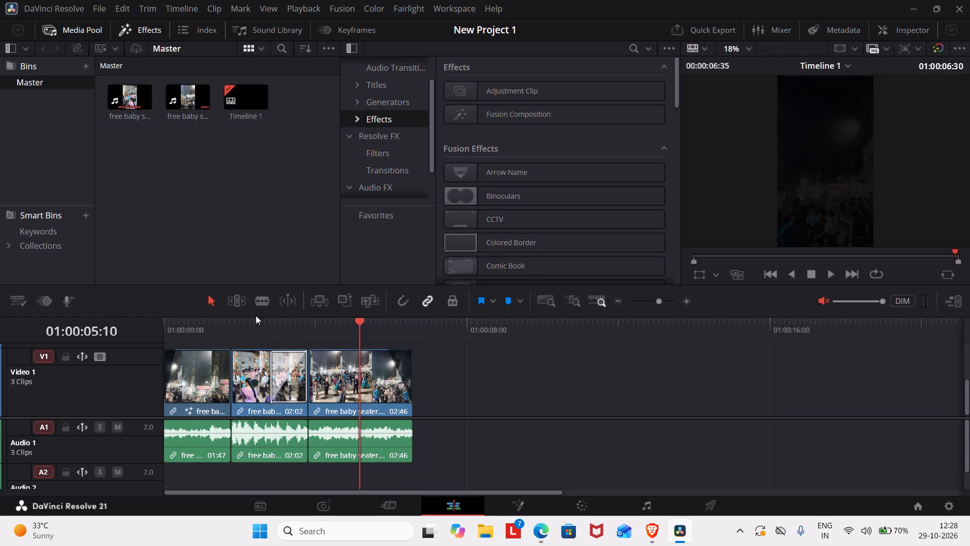
pyautogui.moveTo(256, 315); pyautogui.dragTo(20, 350)
pyautogui.press('space')
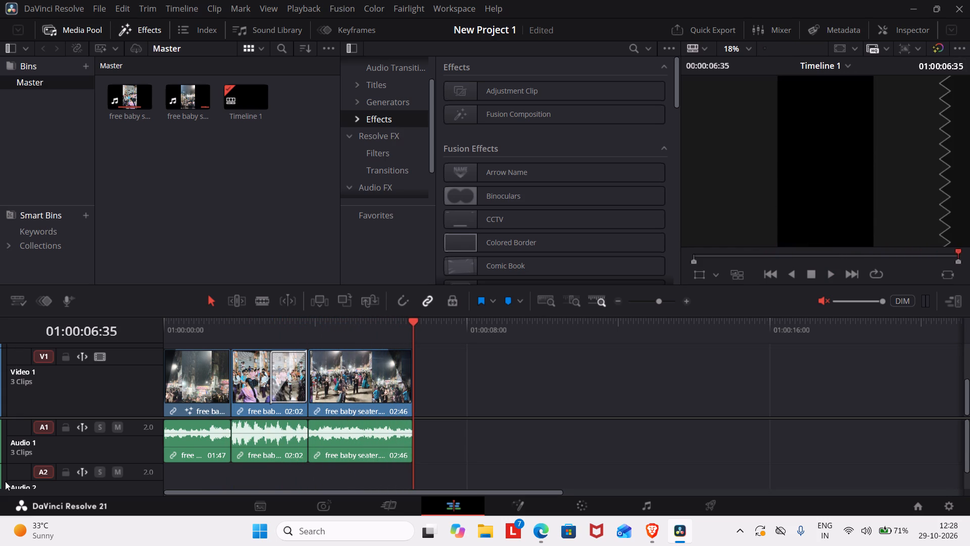
# Unmute the timeline's audio monitoring and replay Timeline 1 from 01:00:00:00 with sound.
pyautogui.scroll(-1, 73, 386)
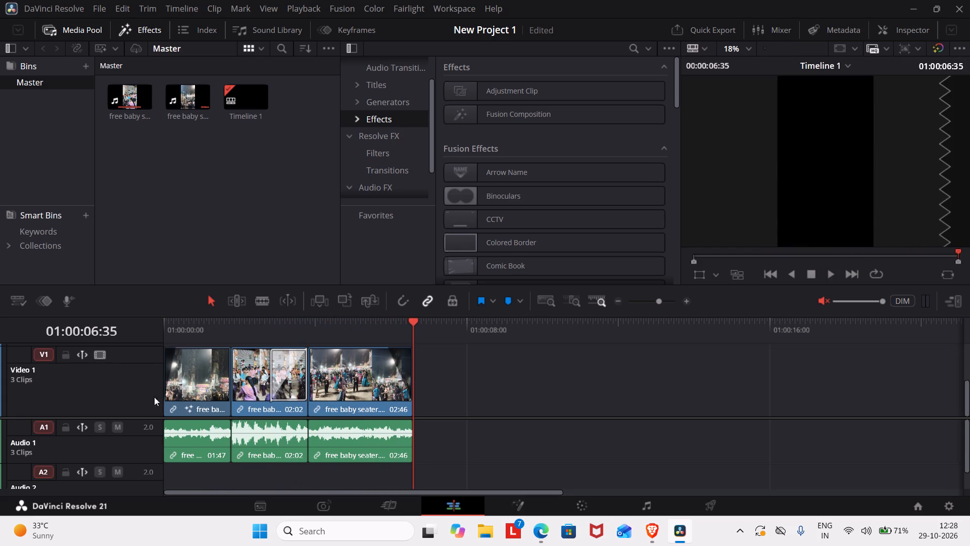
pyautogui.click(256, 412)
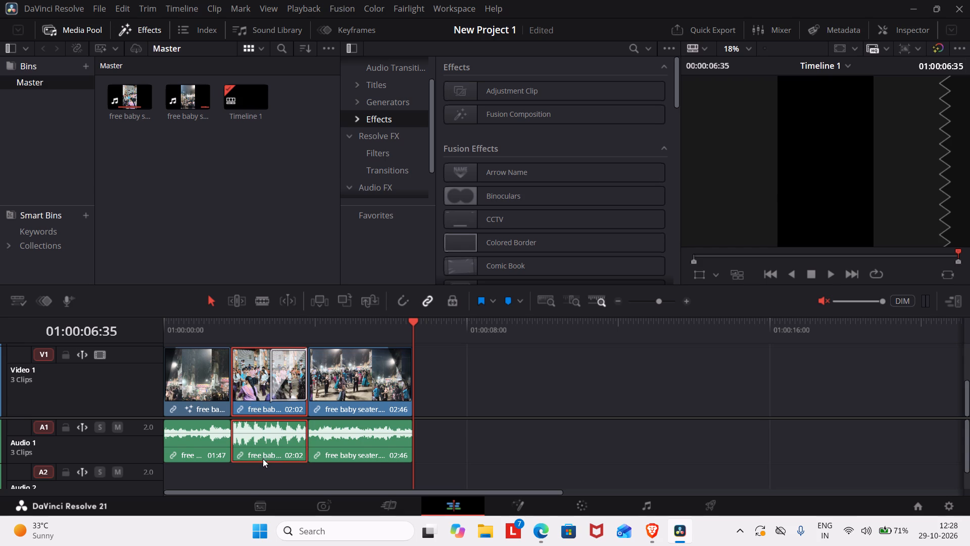
pyautogui.scroll(-1, 261, 456)
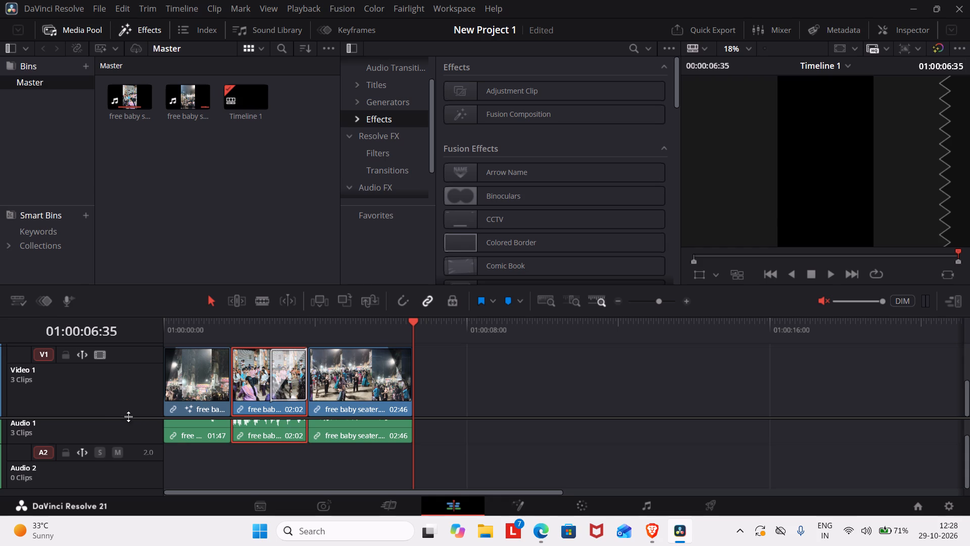
pyautogui.click(818, 295)
pyautogui.click(356, 431)
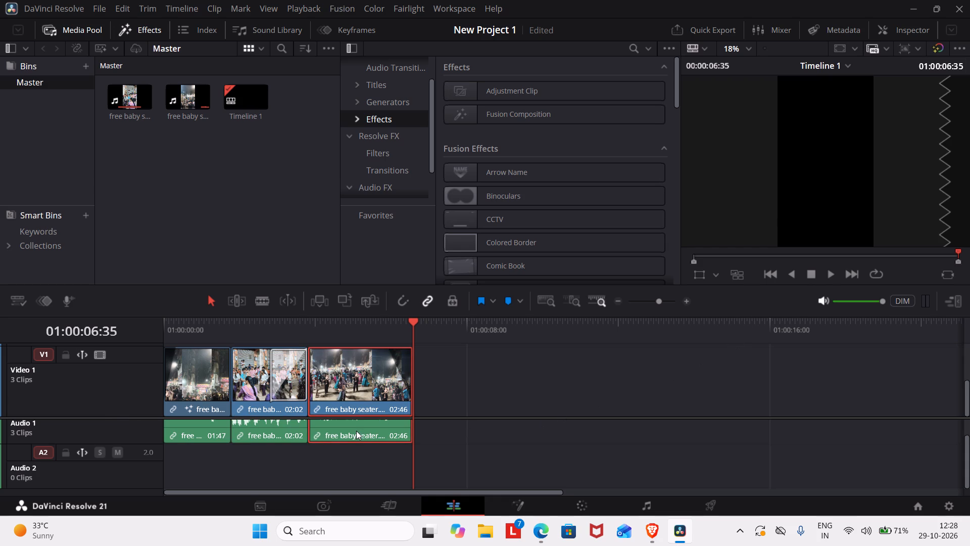
pyautogui.moveTo(413, 325); pyautogui.dragTo(333, 326)
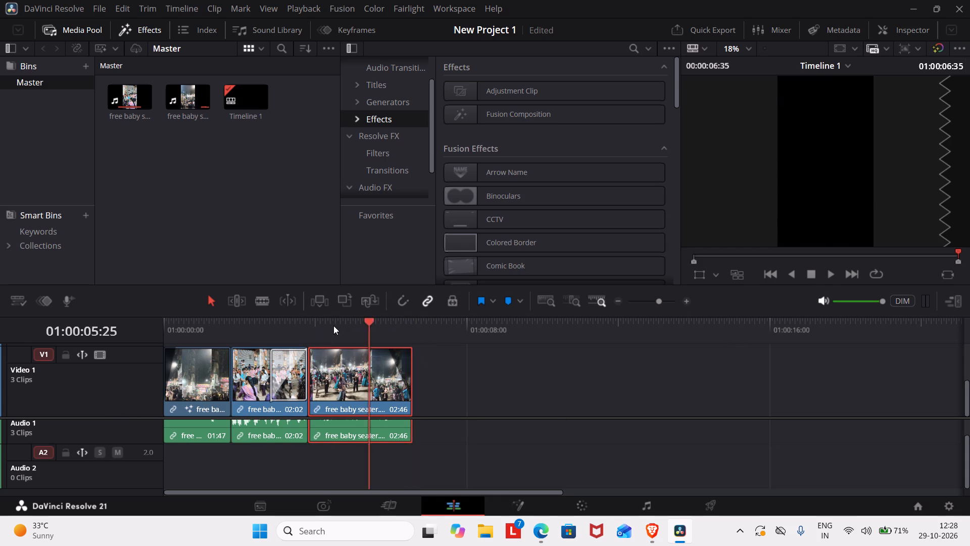
pyautogui.moveTo(333, 326); pyautogui.dragTo(189, 338)
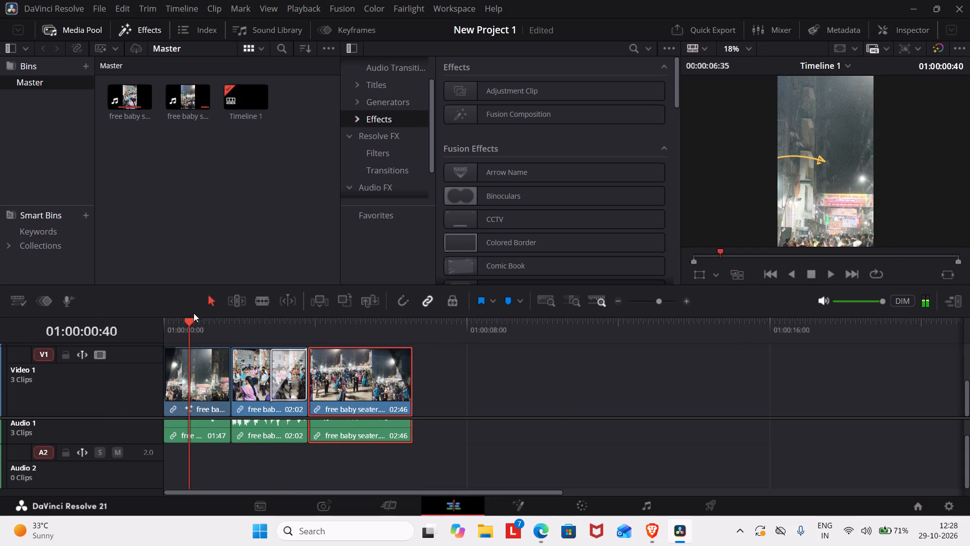
pyautogui.moveTo(190, 321); pyautogui.dragTo(151, 327)
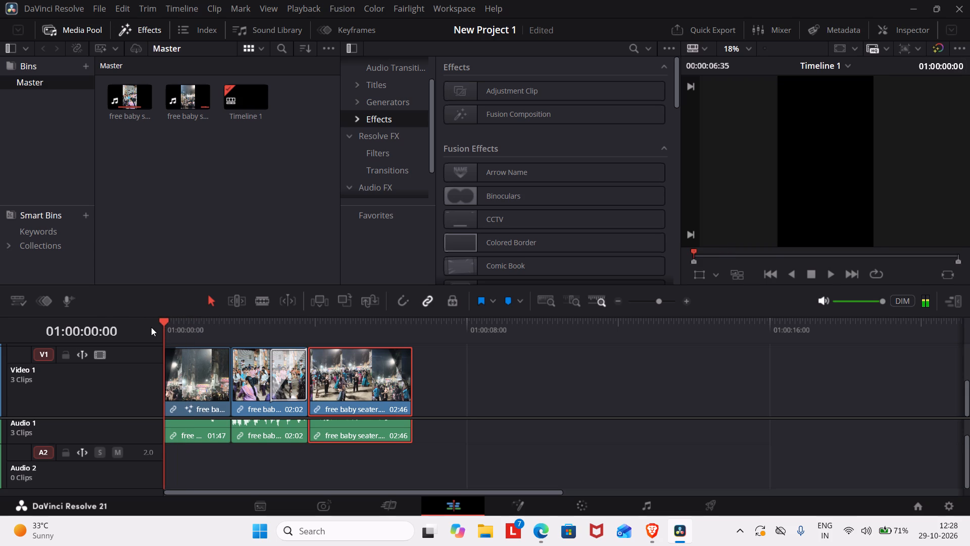
pyautogui.press('space')
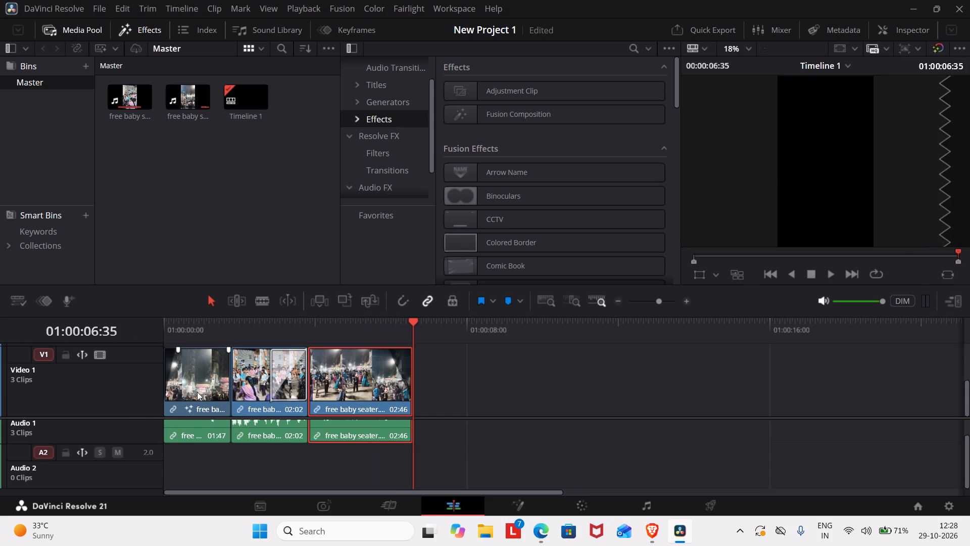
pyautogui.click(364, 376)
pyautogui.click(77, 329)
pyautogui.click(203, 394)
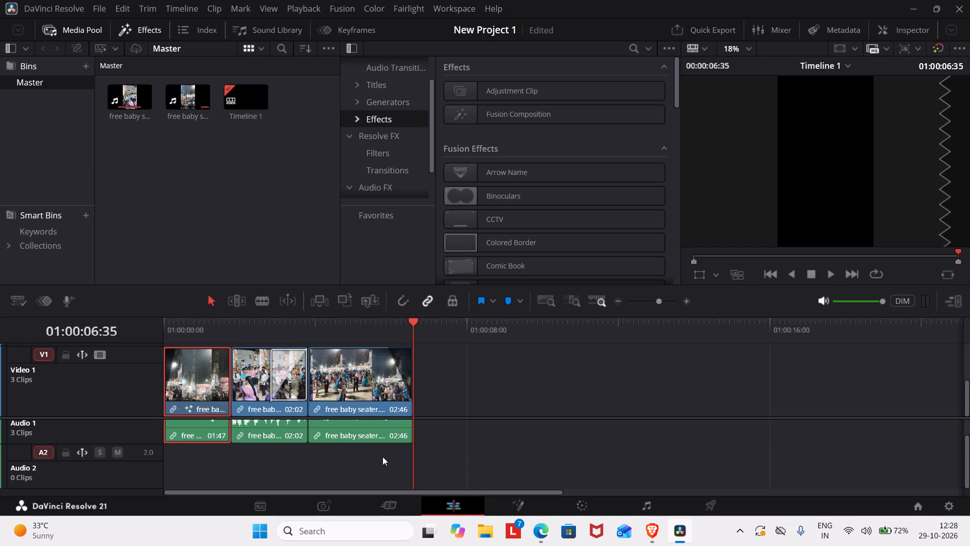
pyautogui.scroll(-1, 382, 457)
# Switch to Microsoft Edge, search the web for "yt" from the new tab page and open YouTube.
pyautogui.click(539, 531)
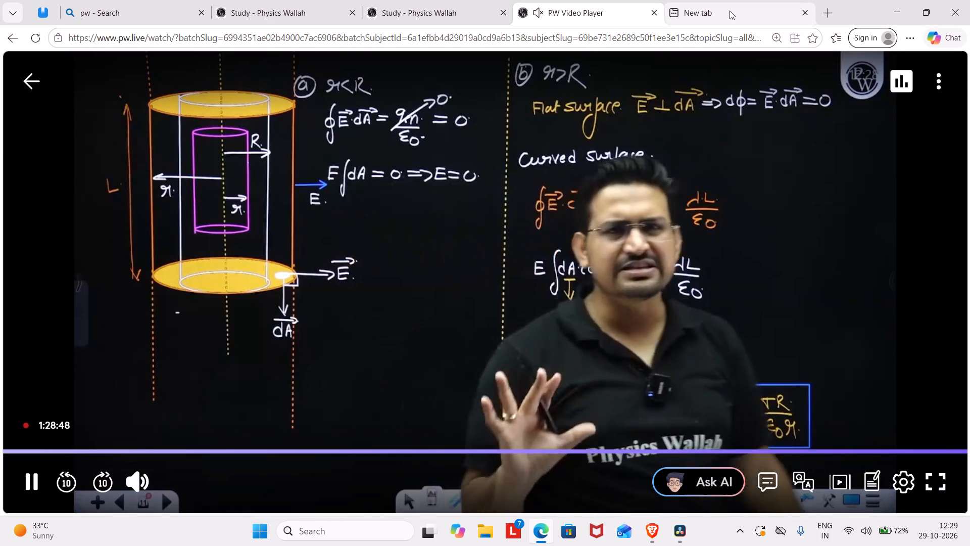
pyautogui.click(727, 11)
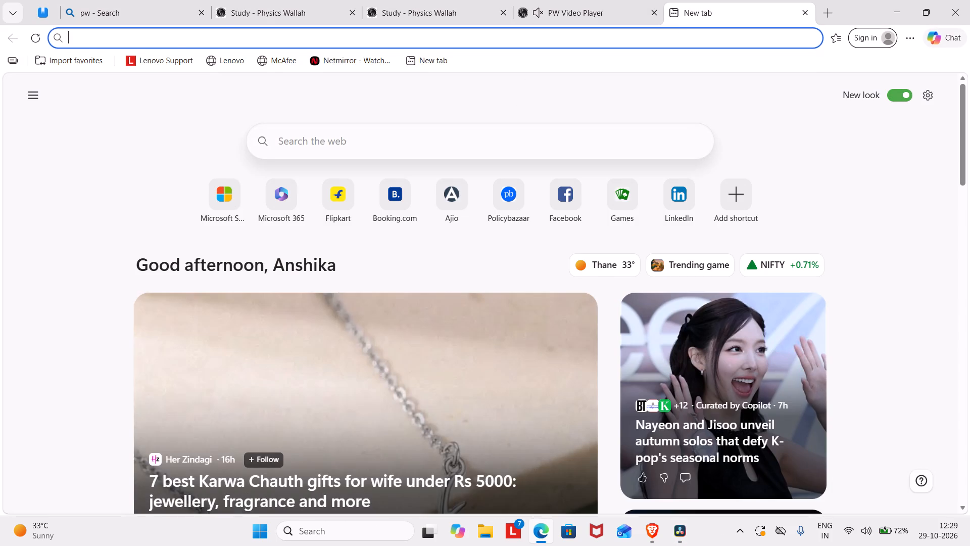
pyautogui.click(503, 143)
pyautogui.write('yt')
pyautogui.press('Return')
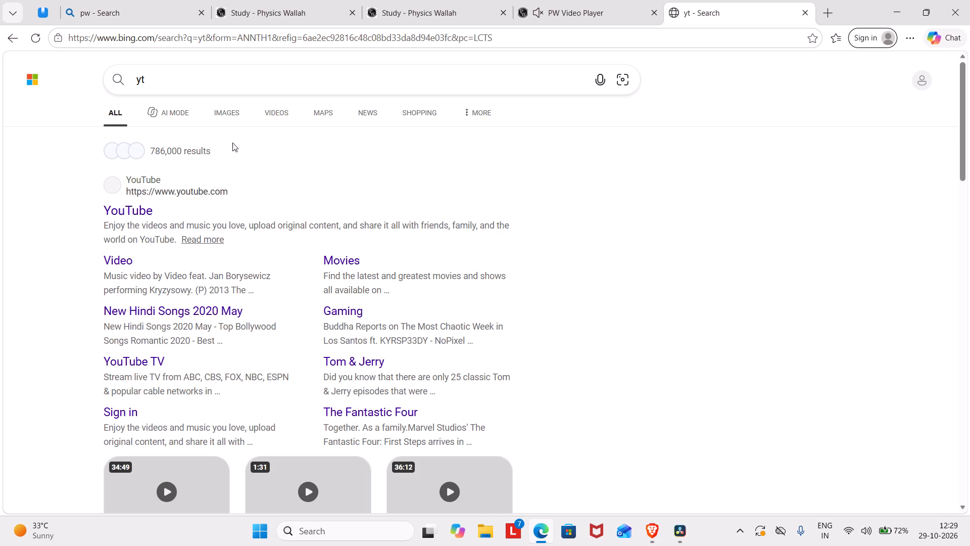
pyautogui.click(130, 209)
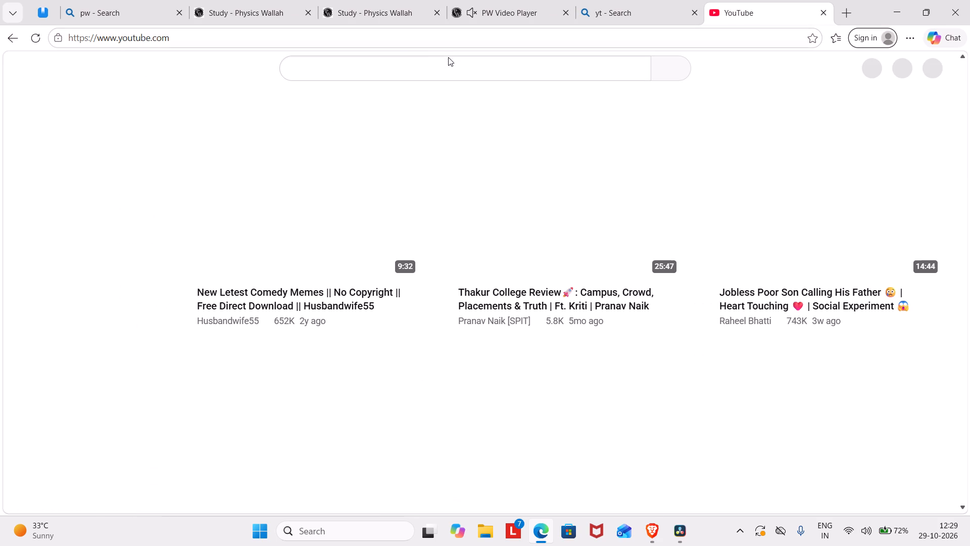
# Search YouTube for "how to do slow motion on capcut".
pyautogui.click(448, 63)
pyautogui.write('how to')
pyautogui.press('space')
pyautogui.write('do')
pyautogui.press('space')
pyautogui.write('slo')
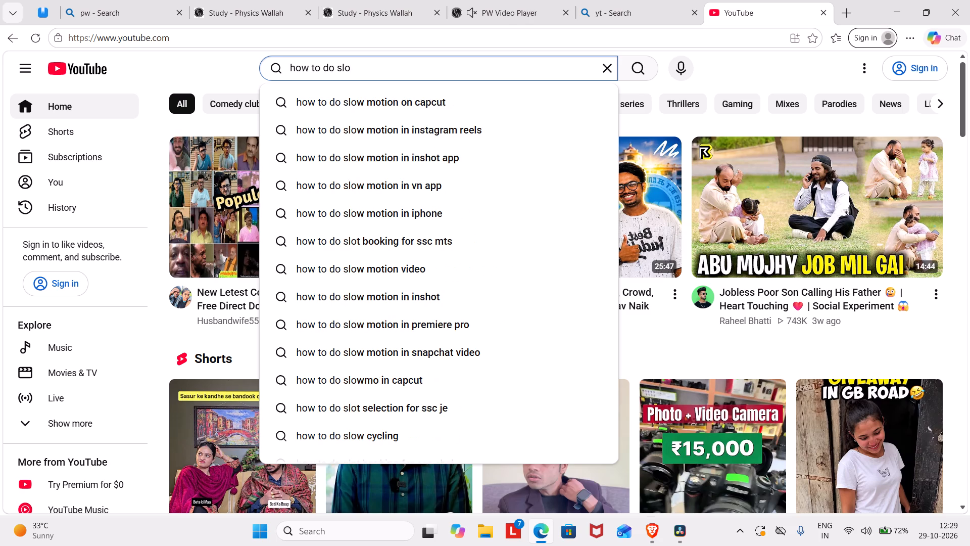
pyautogui.click(445, 103)
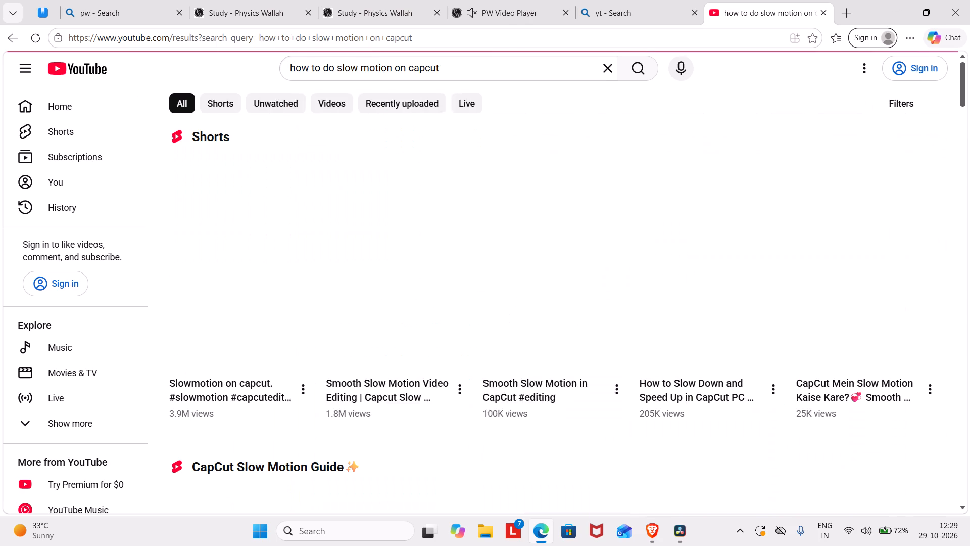
# Change the YouTube search to "how to do slow motion on davinci resolve".
pyautogui.click(461, 70)
pyautogui.press('BackSpace')
pyautogui.press('BackSpace')
pyautogui.press('BackSpace')
pyautogui.press('BackSpace')
pyautogui.press('BackSpace')
pyautogui.press('BackSpace')
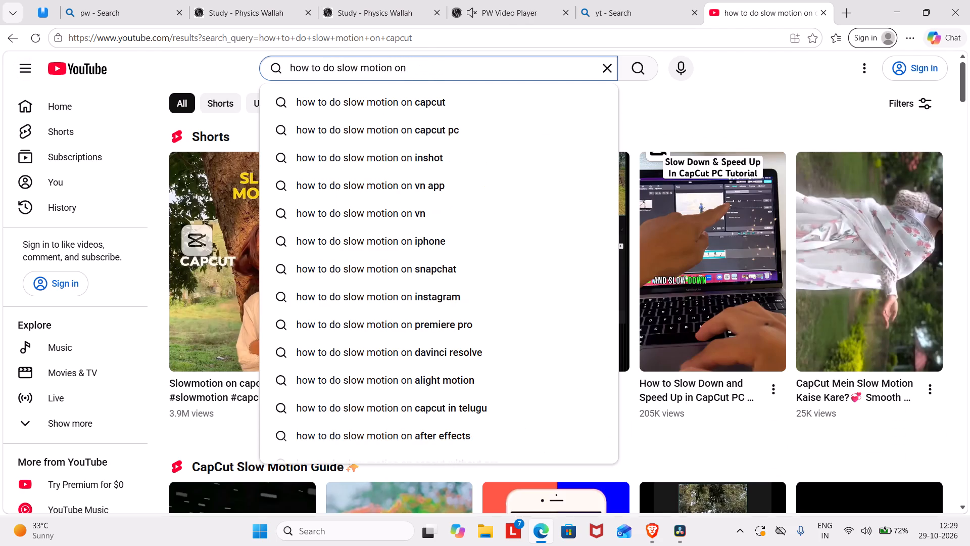
pyautogui.press('d')
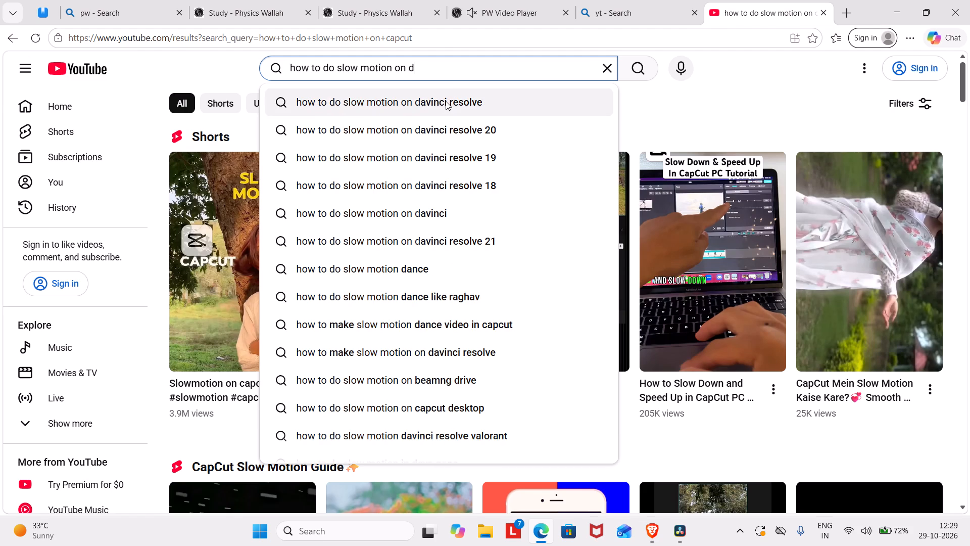
pyautogui.click(446, 101)
# Watch the Short on making 24fps slow motion in DaVinci Resolve, replaying and pausing it to study the clip's context commands and speed settings.
pyautogui.click(262, 253)
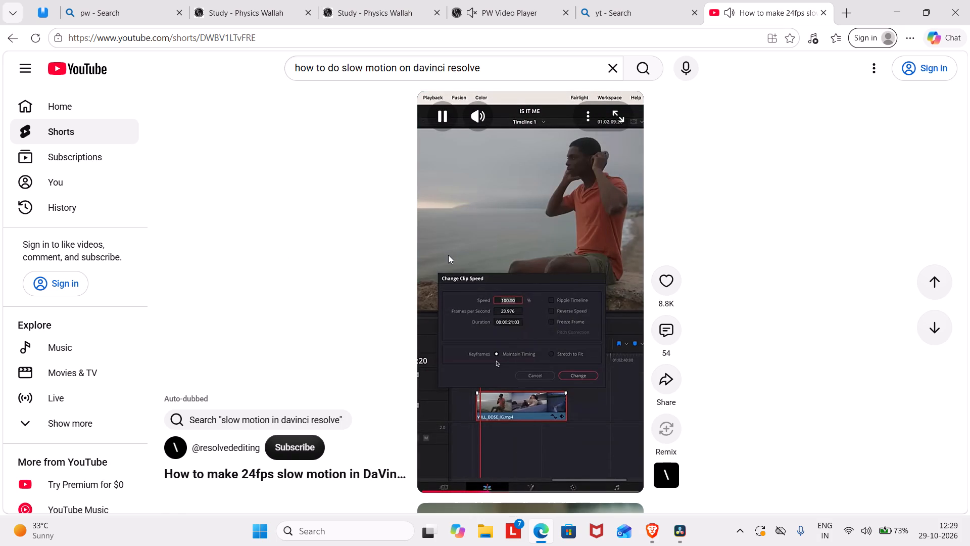
pyautogui.press('Left')
pyautogui.press('Left')
pyautogui.press('Left')
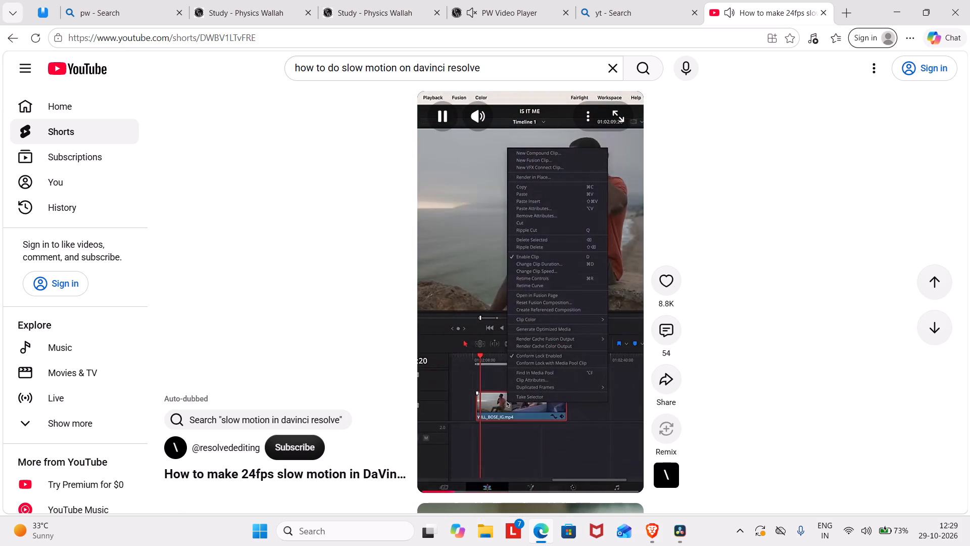
pyautogui.press('space')
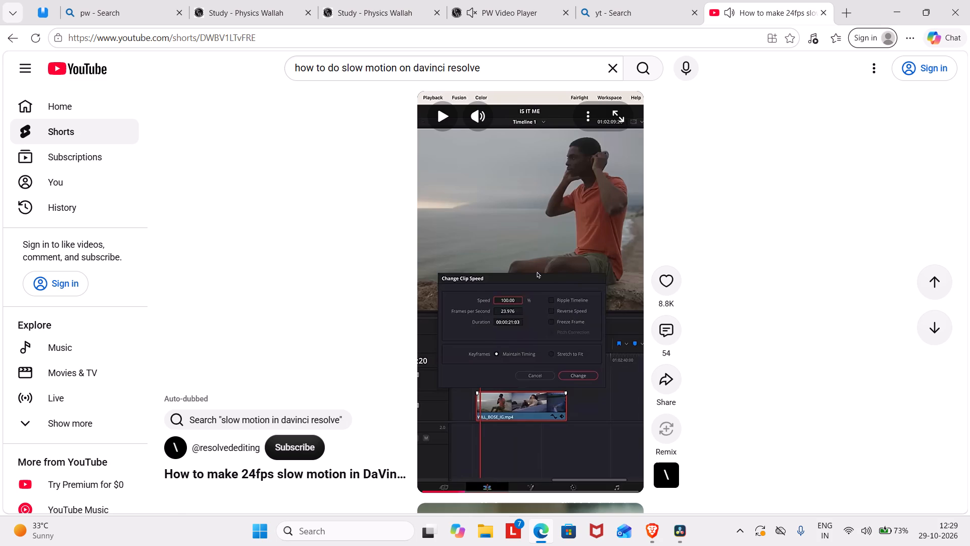
pyautogui.press('Left')
pyautogui.press('space')
pyautogui.press('space')
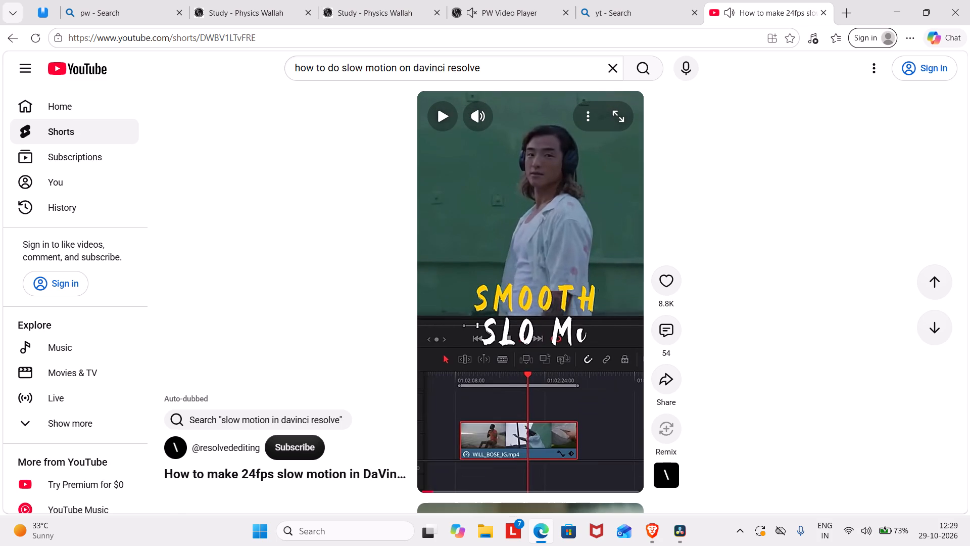
pyautogui.press('space')
pyautogui.press('space')
pyautogui.press('space')
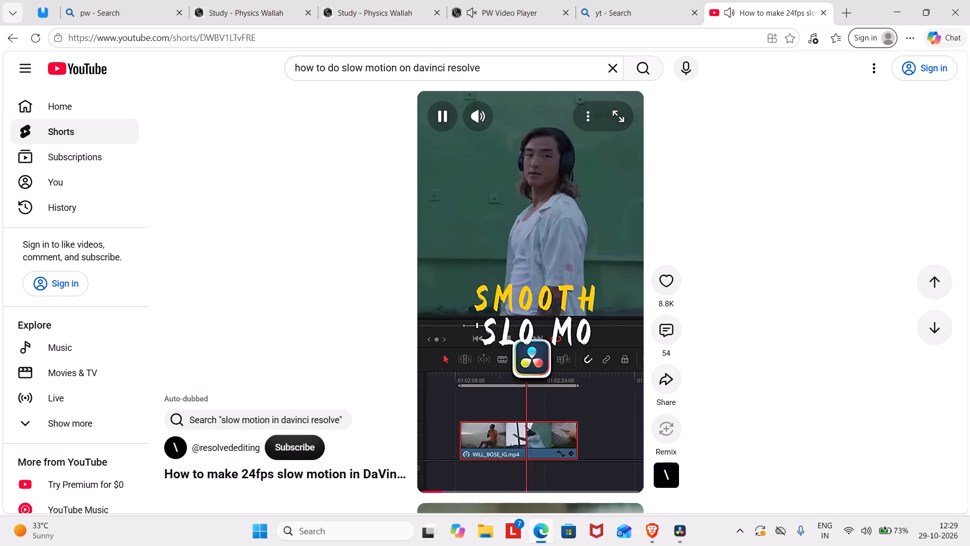
pyautogui.press('space')
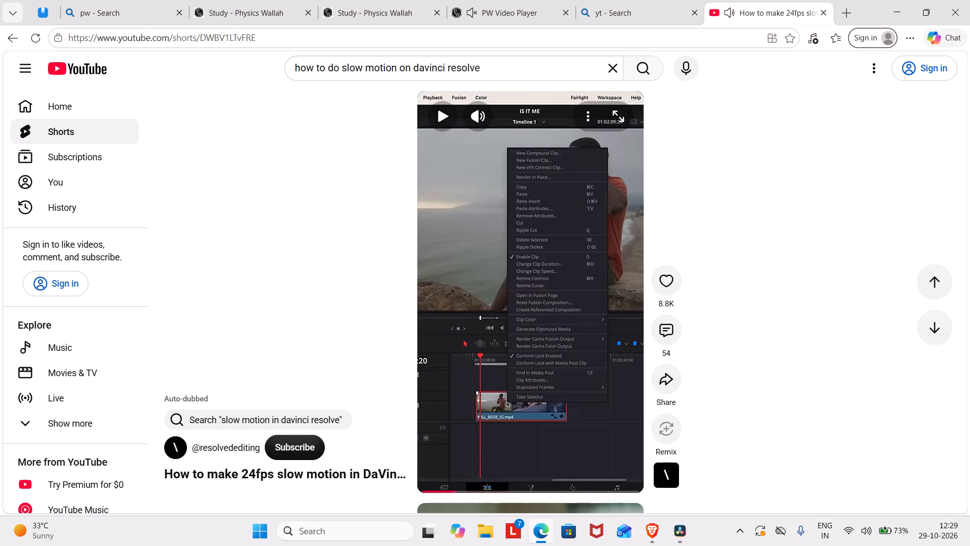
# Advance the slow-motion Short in brief bursts to study how the Change Clip Speed settings are opened.
pyautogui.press('space')
pyautogui.press('space')
pyautogui.press('space')
pyautogui.press('space')
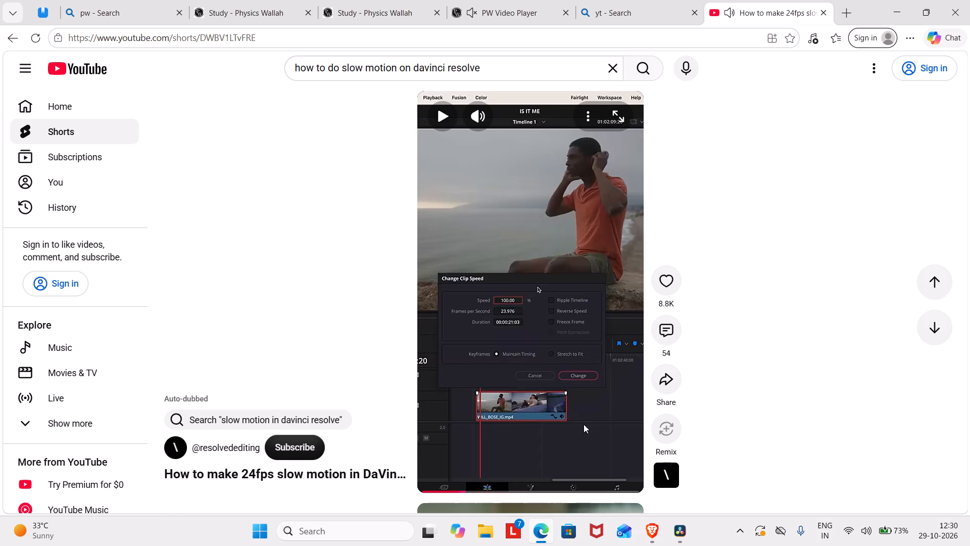
# Switch to DaVinci Resolve with New Project 1.
pyautogui.click(678, 534)
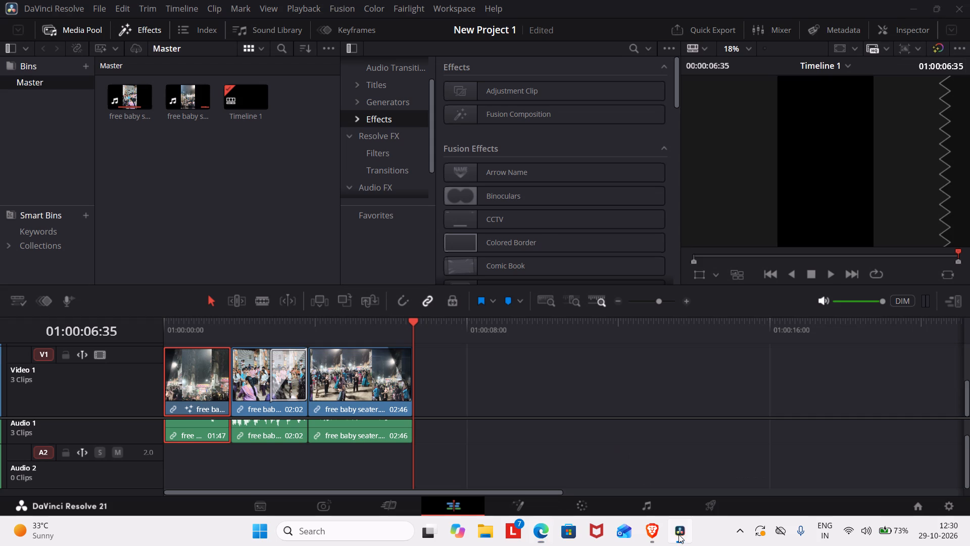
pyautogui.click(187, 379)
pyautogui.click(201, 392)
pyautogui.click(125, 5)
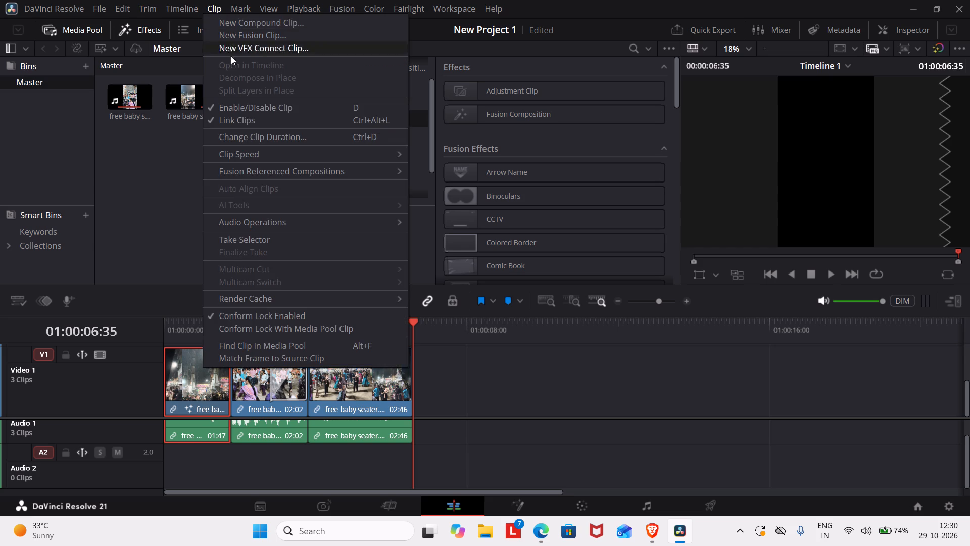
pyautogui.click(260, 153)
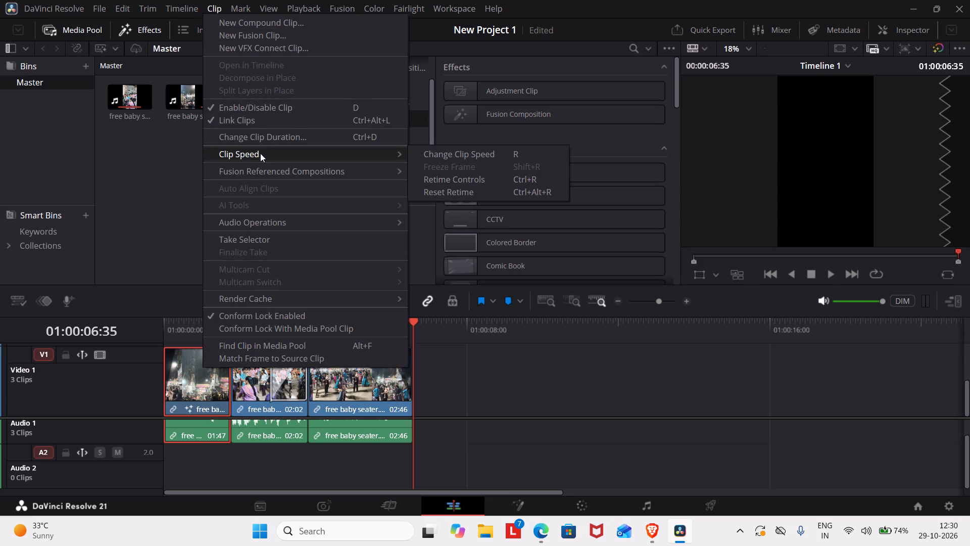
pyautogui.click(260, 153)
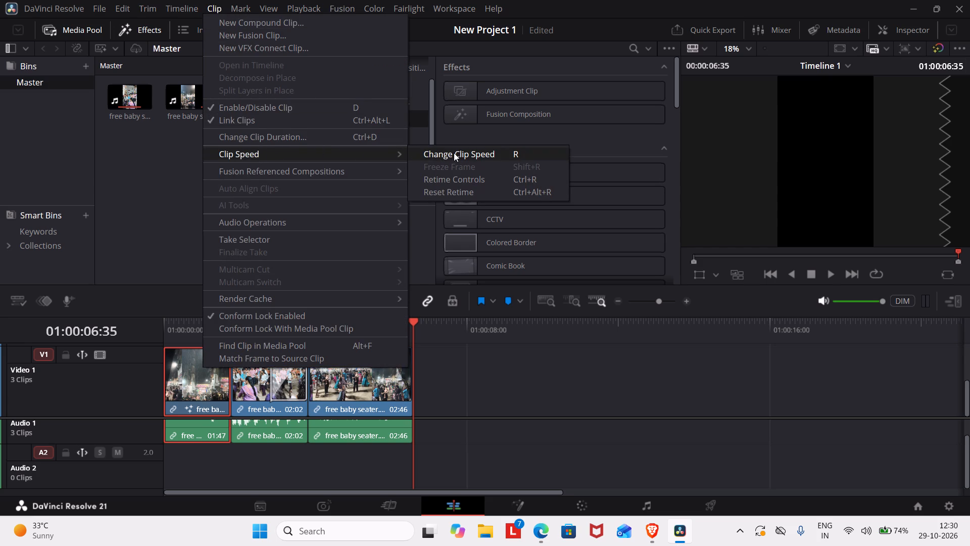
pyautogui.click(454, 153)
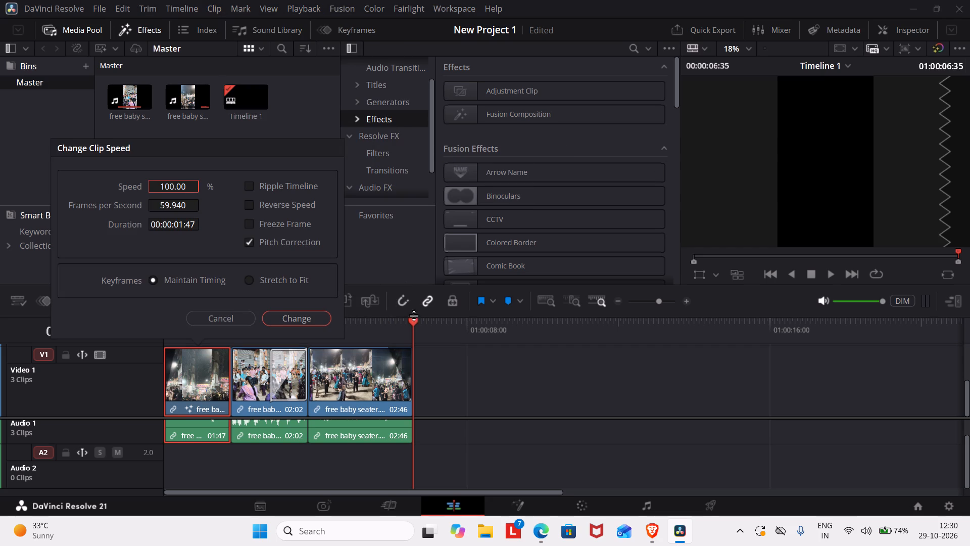
# Move the playhead to the start of Timeline 1 and change the first clip's speed to 85%.
pyautogui.moveTo(410, 320); pyautogui.dragTo(141, 321)
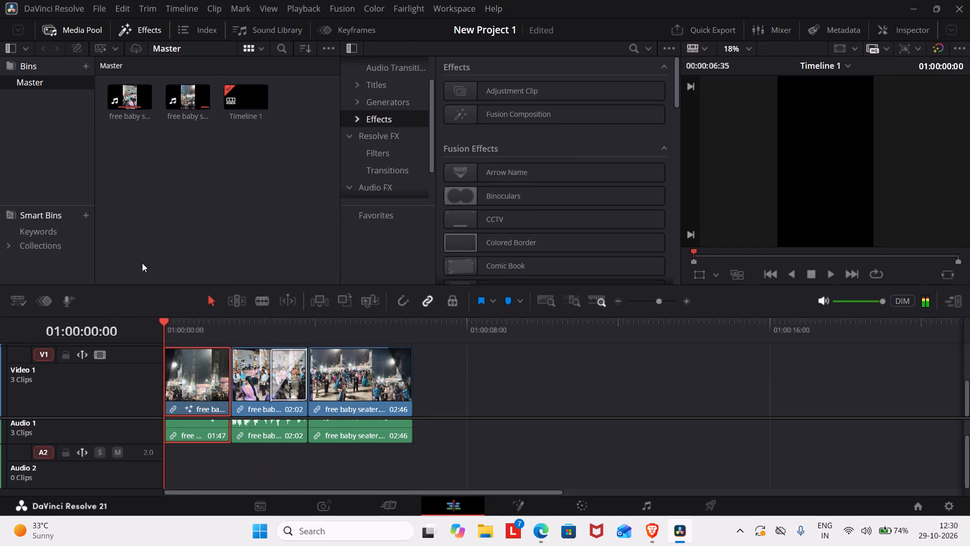
pyautogui.click(191, 371)
pyautogui.click(207, 8)
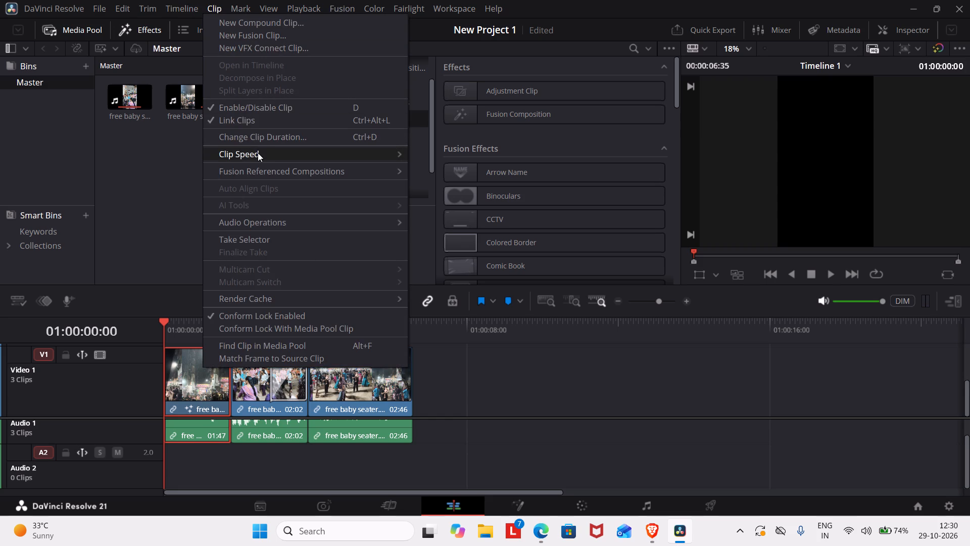
pyautogui.click(256, 153)
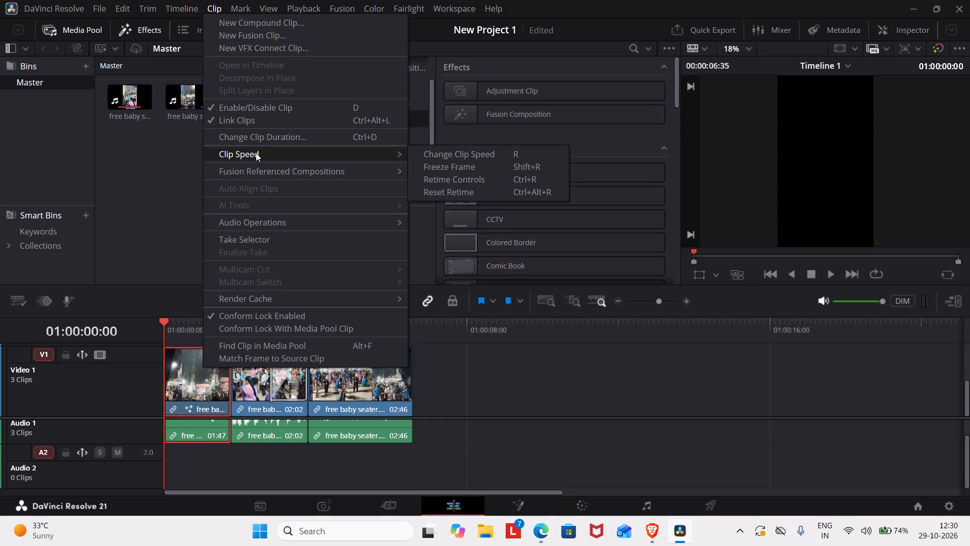
pyautogui.click(472, 151)
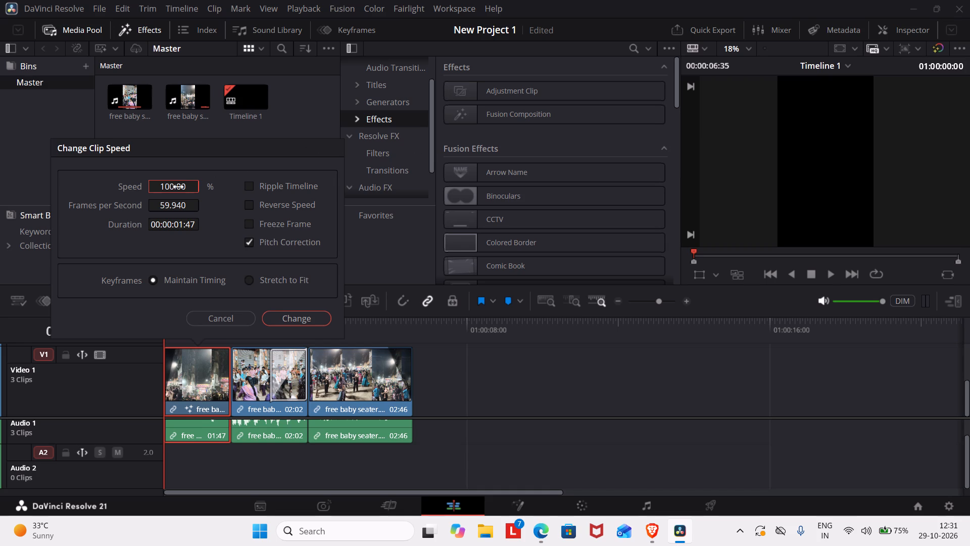
pyautogui.click(178, 187)
pyautogui.press('Left')
pyautogui.press('Left')
pyautogui.write('58')
pyautogui.press('BackSpace')
pyautogui.press('BackSpace')
pyautogui.write('85')
pyautogui.click(293, 314)
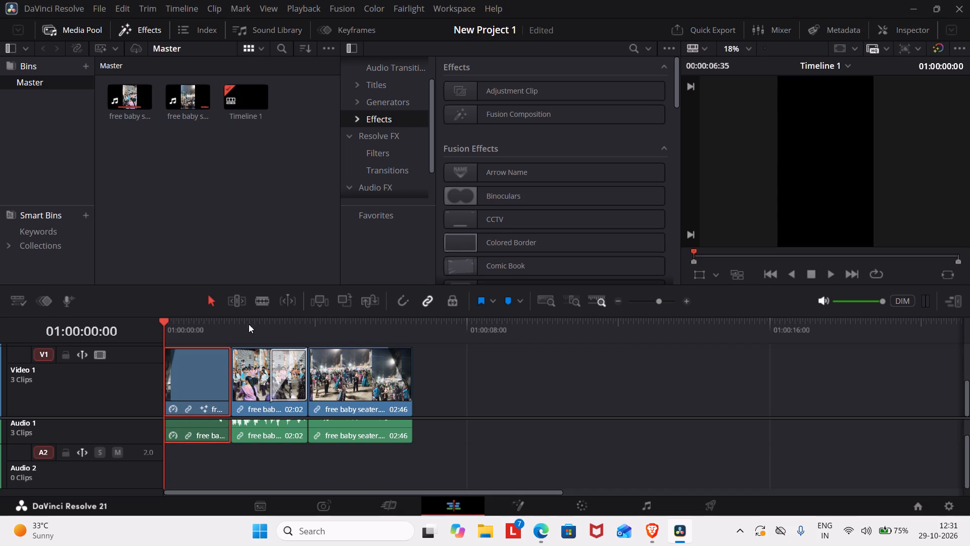
# Play the timeline from the start through the first clip, then park the playhead past the last clip and clear the selection.
pyautogui.press('space')
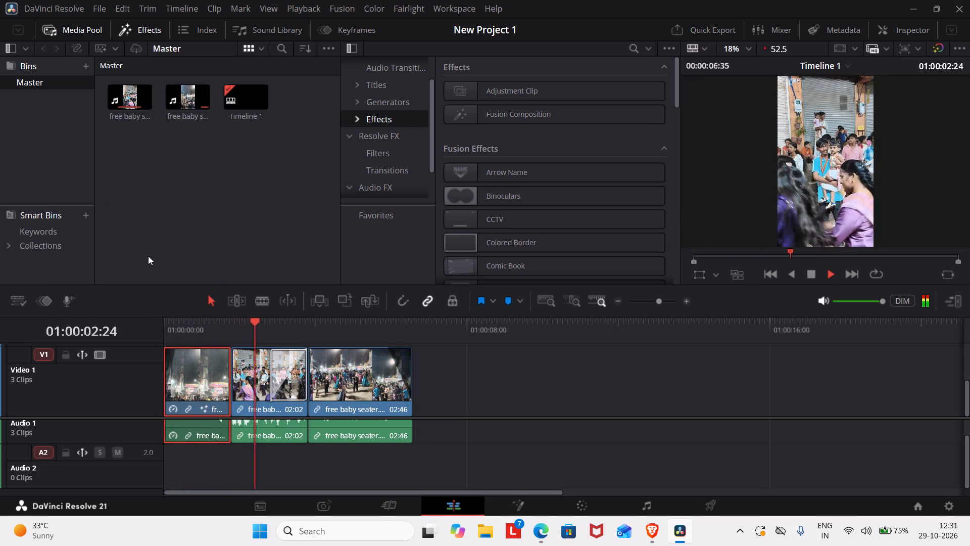
pyautogui.press('space')
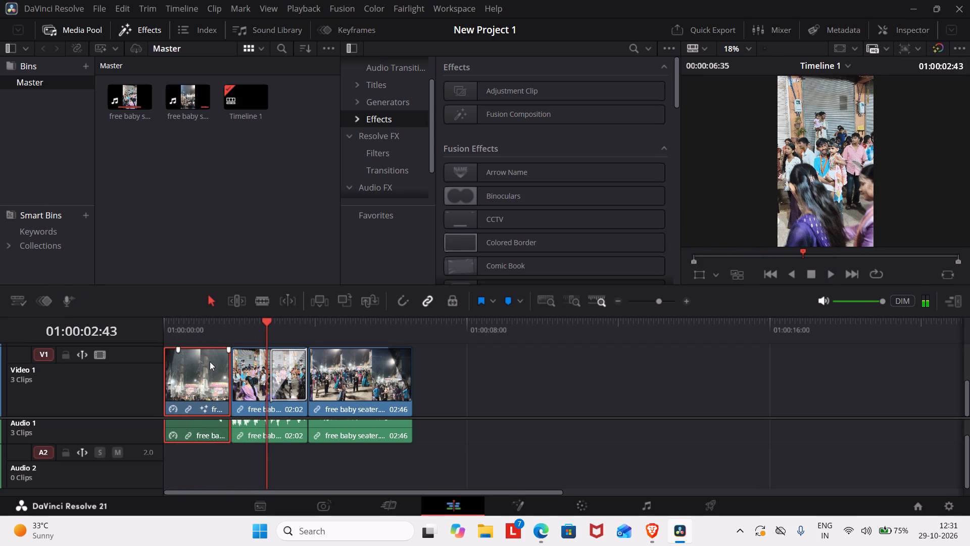
pyautogui.moveTo(265, 322); pyautogui.dragTo(449, 399)
pyautogui.click(442, 397)
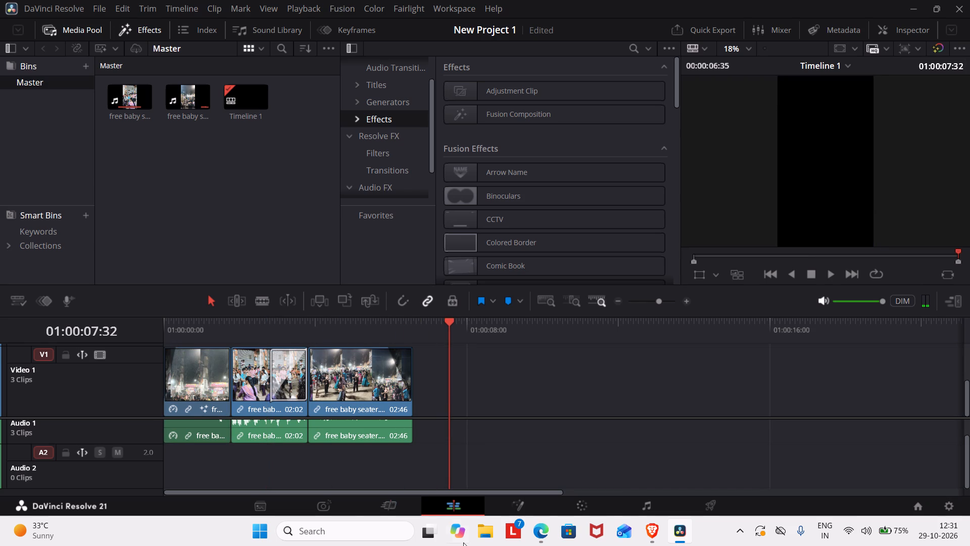
# Switch to Microsoft Edge and play the slow-motion Short past its clip speed change, pausing to study the following step.
pyautogui.click(542, 532)
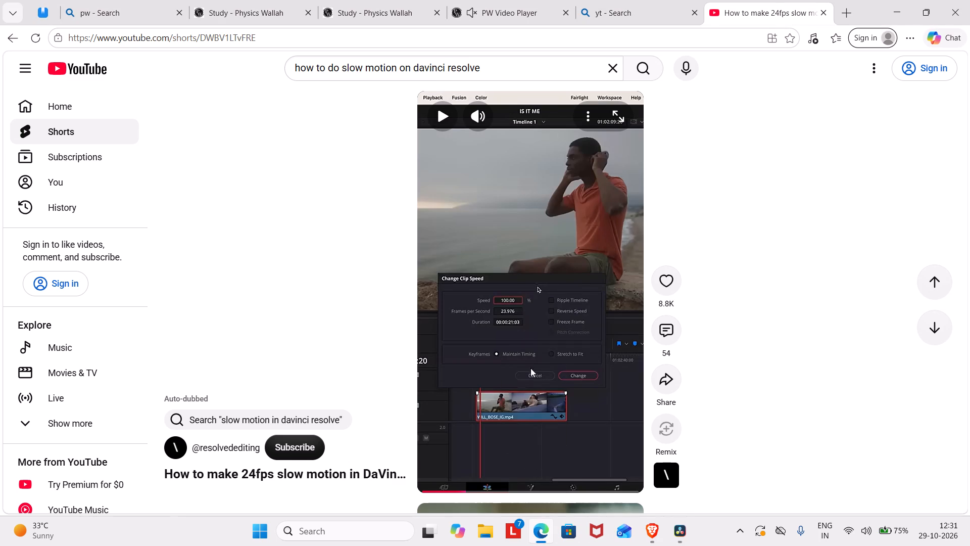
pyautogui.press('space')
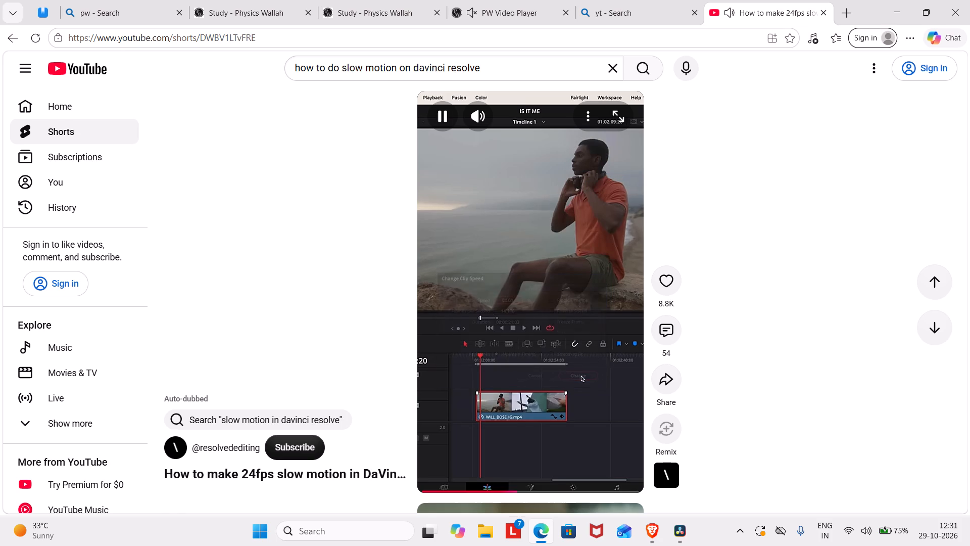
pyautogui.press('space')
# Switch to DaVinci Resolve and show the Retime Controls on the first clip in Video 1.
pyautogui.click(677, 529)
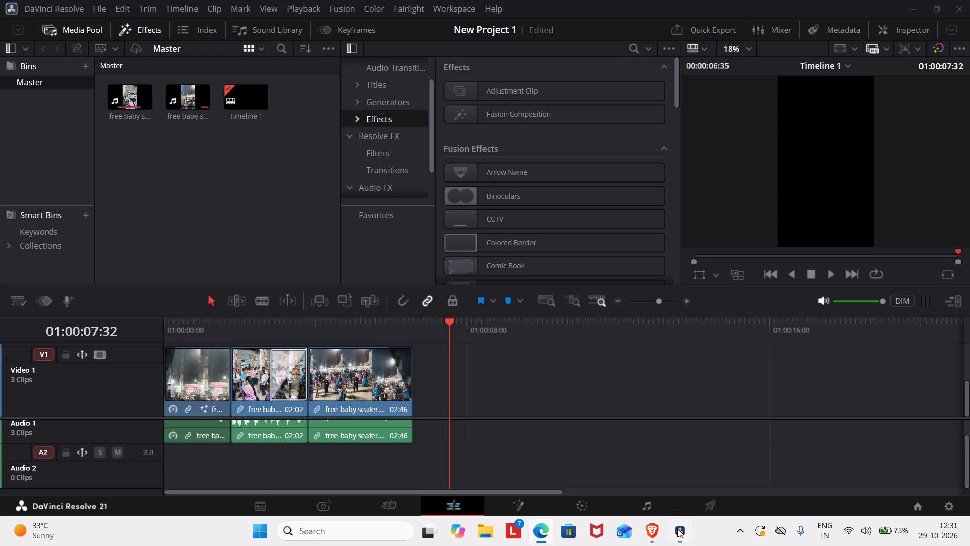
pyautogui.click(208, 363)
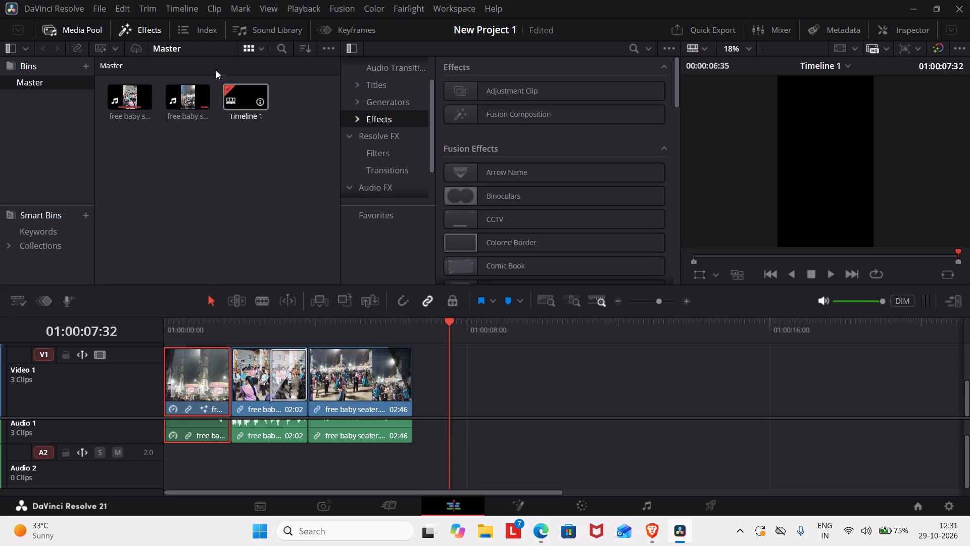
pyautogui.hotkey('ctrl', 'r')
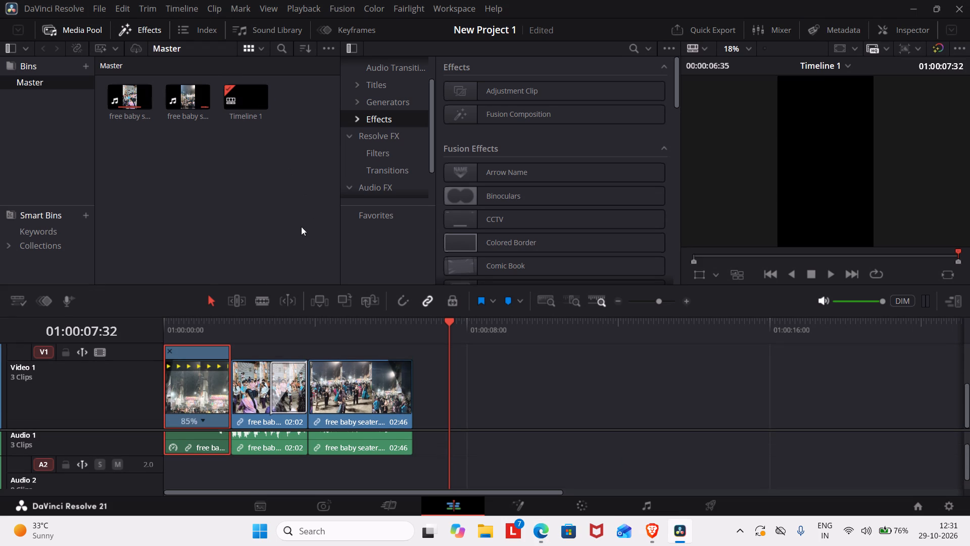
pyautogui.hotkey('ctrl', 'r')
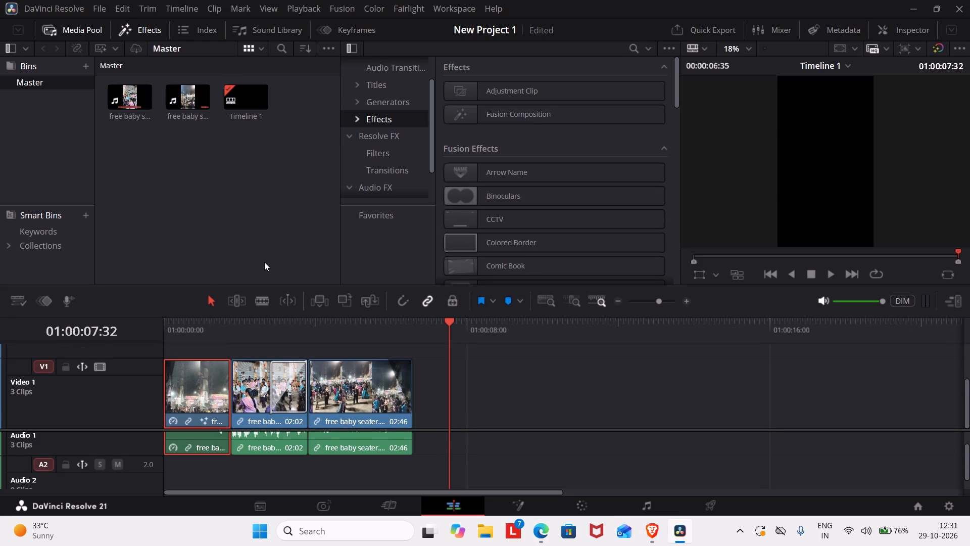
pyautogui.hotkey('ctrl', 'r')
pyautogui.hotkey('ctrl', 'r')
pyautogui.hotkey('ctrl', 'r')
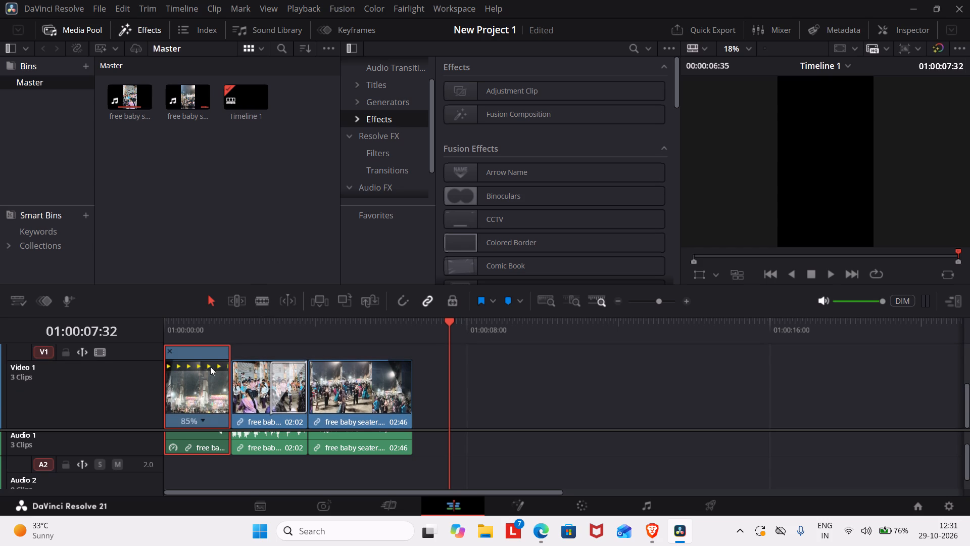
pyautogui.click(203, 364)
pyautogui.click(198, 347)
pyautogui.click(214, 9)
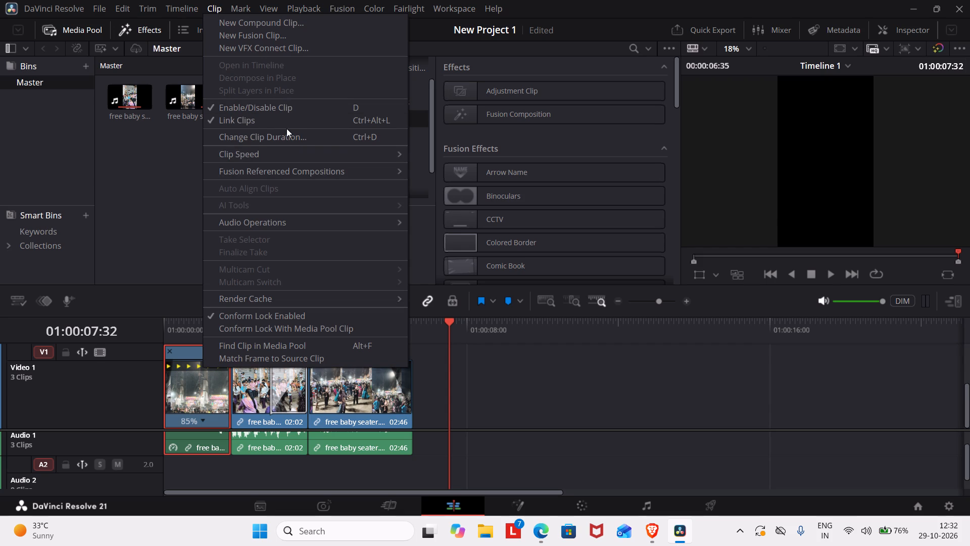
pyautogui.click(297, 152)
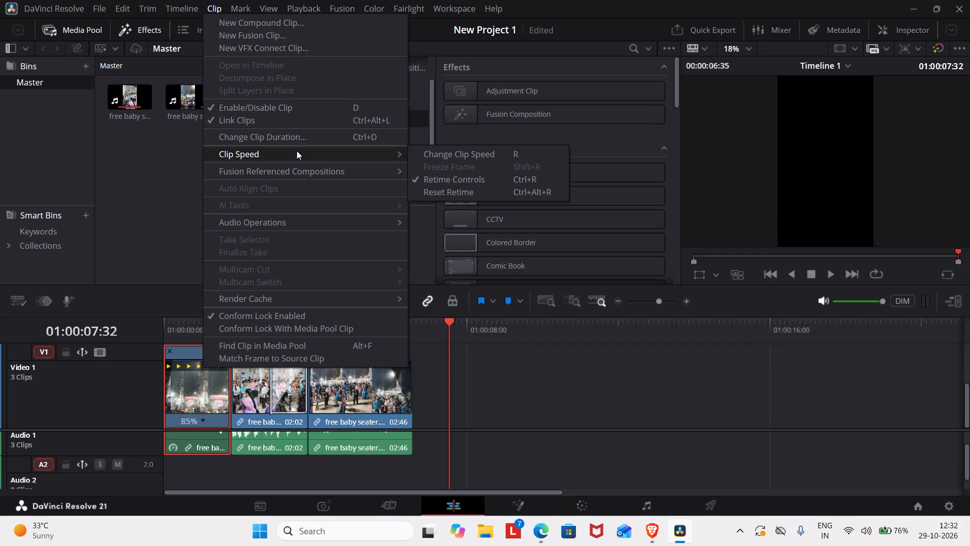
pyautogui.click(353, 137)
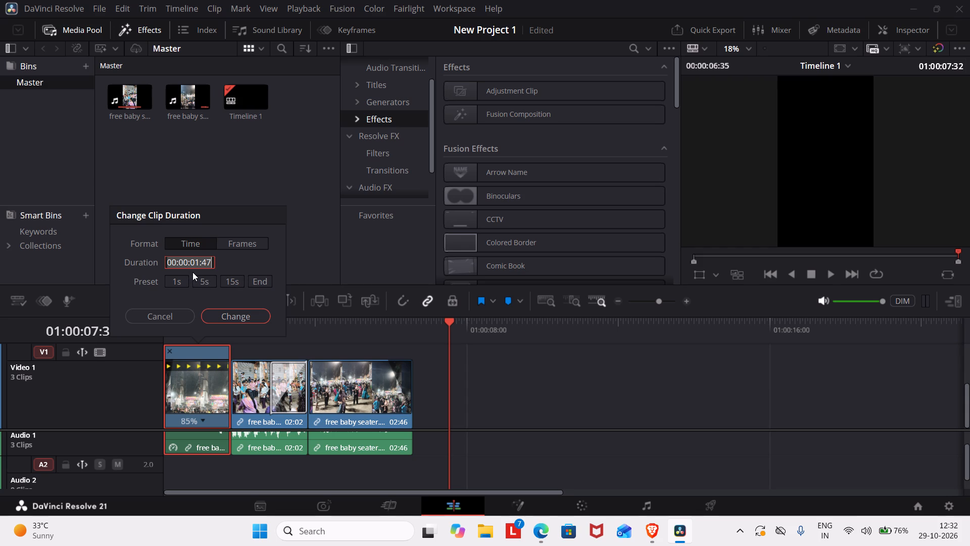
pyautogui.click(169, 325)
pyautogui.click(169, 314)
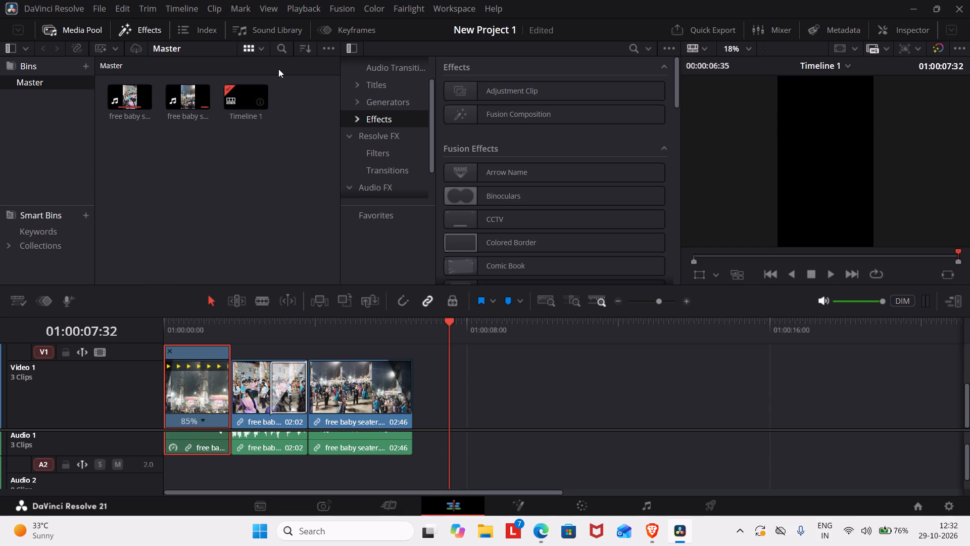
# Change the speed of the first clip in Video 1 to 65%.
pyautogui.click(216, 7)
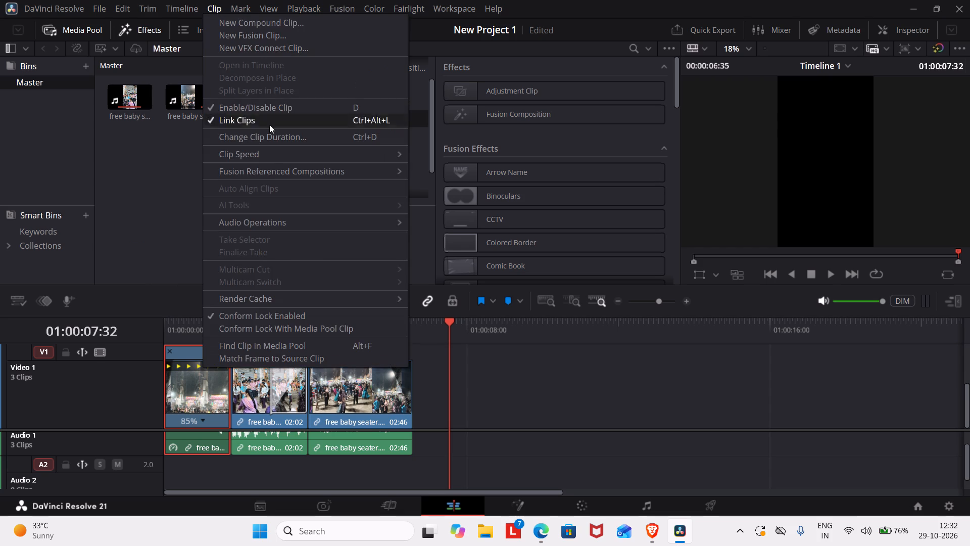
pyautogui.click(268, 157)
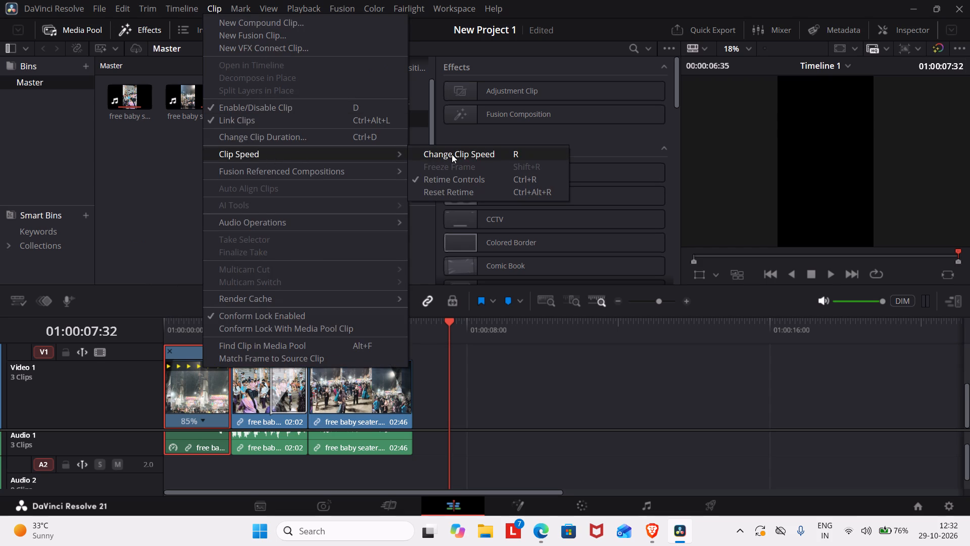
pyautogui.click(452, 154)
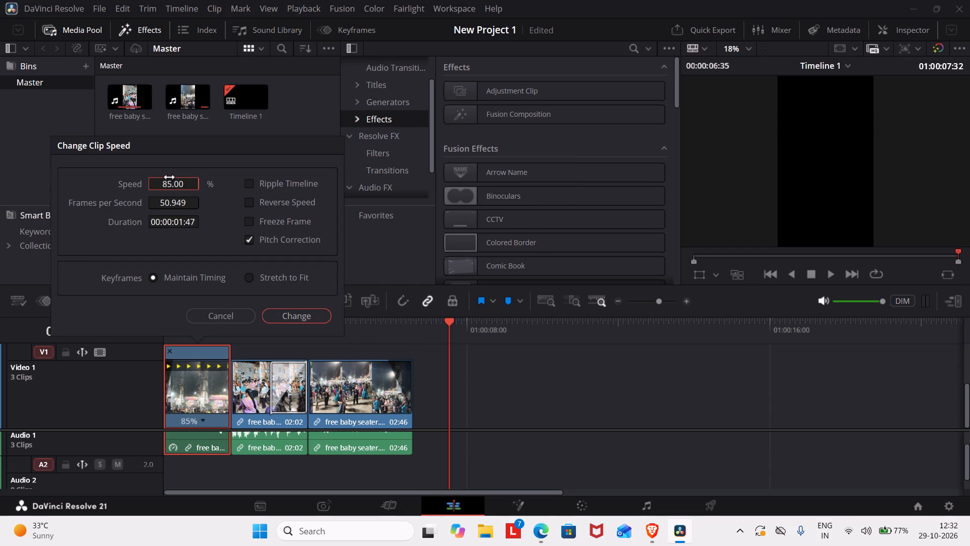
pyautogui.click(174, 183)
pyautogui.press('BackSpace')
pyautogui.press('BackSpace')
pyautogui.press('BackSpace')
pyautogui.press('BackSpace')
pyautogui.write('65')
pyautogui.click(291, 315)
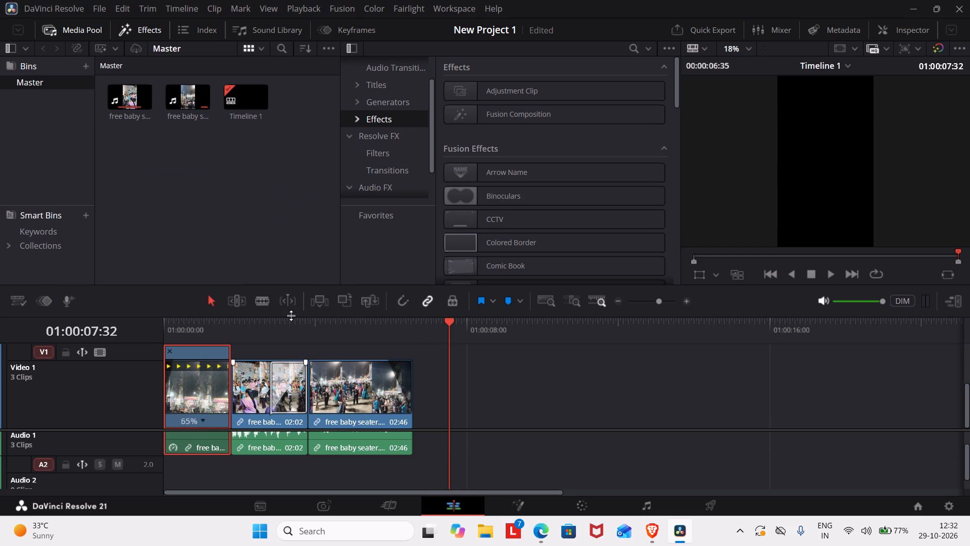
# Play Timeline 1 from its start to review the slowed first clip, then try to return the playhead to the start.
pyautogui.moveTo(448, 321); pyautogui.dragTo(365, 314)
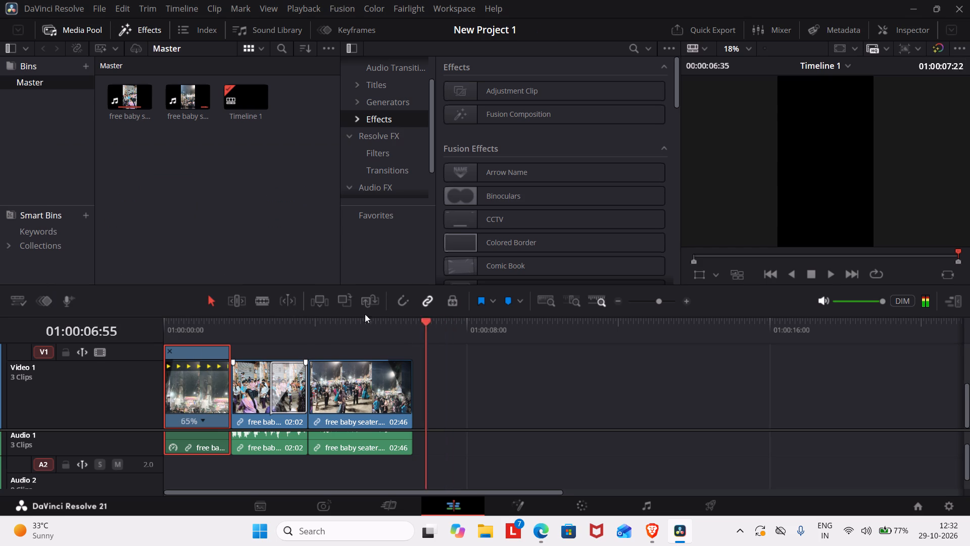
pyautogui.moveTo(365, 314); pyautogui.dragTo(91, 320)
pyautogui.press('space')
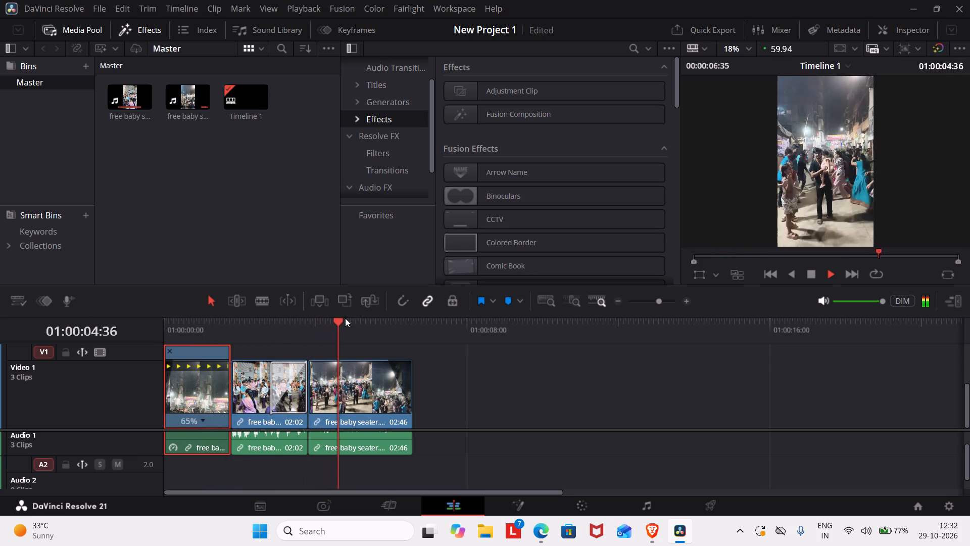
pyautogui.moveTo(343, 320); pyautogui.dragTo(70, 334)
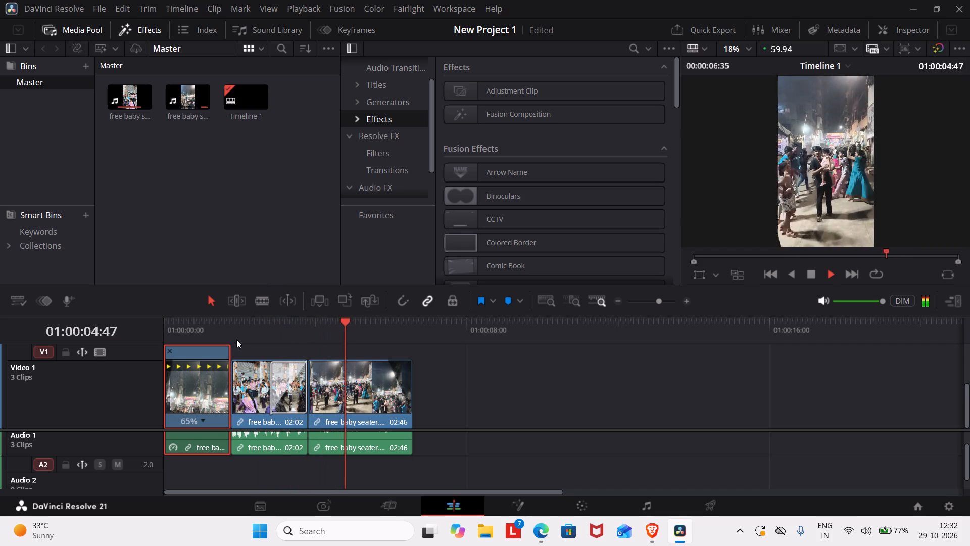
# Change the speed of the second clip in Video 1 to 65%.
pyautogui.click(254, 368)
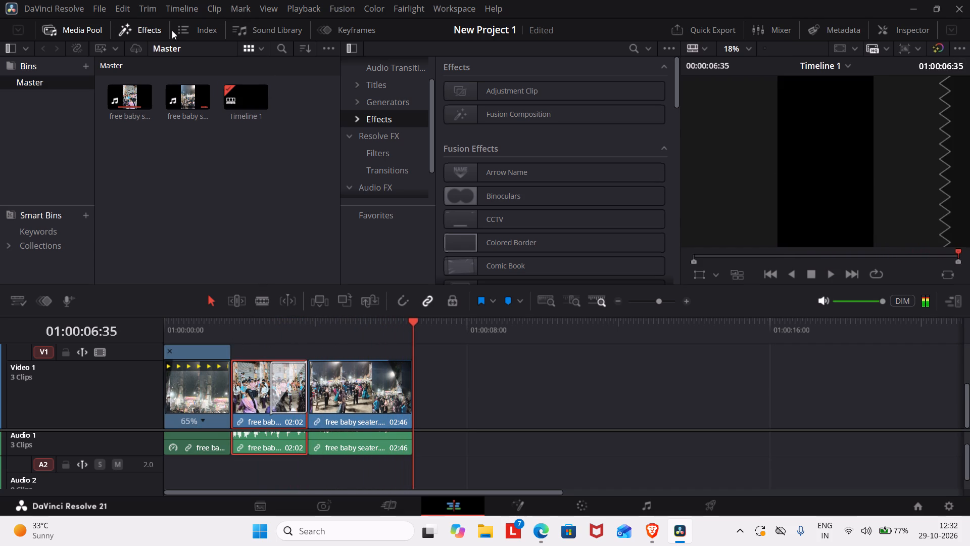
pyautogui.click(207, 7)
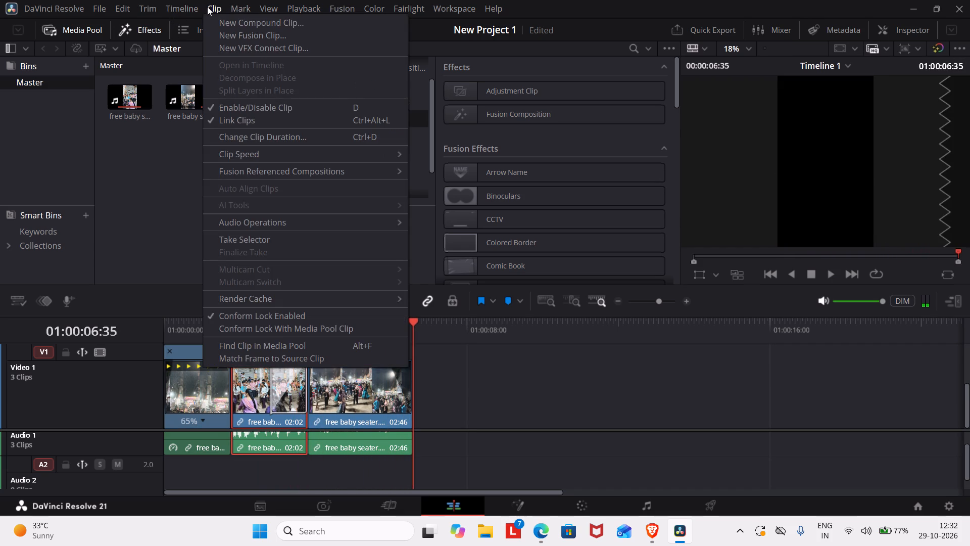
pyautogui.click(289, 157)
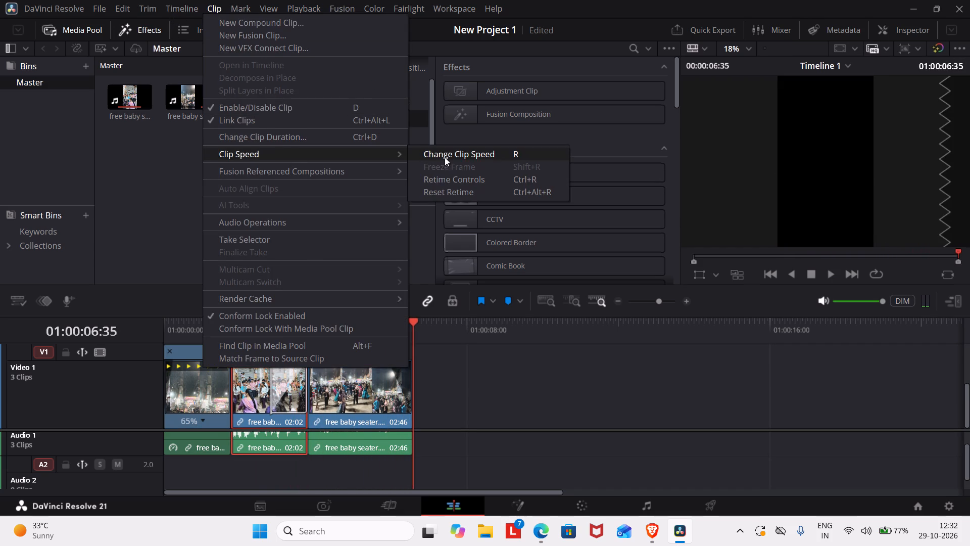
pyautogui.click(468, 155)
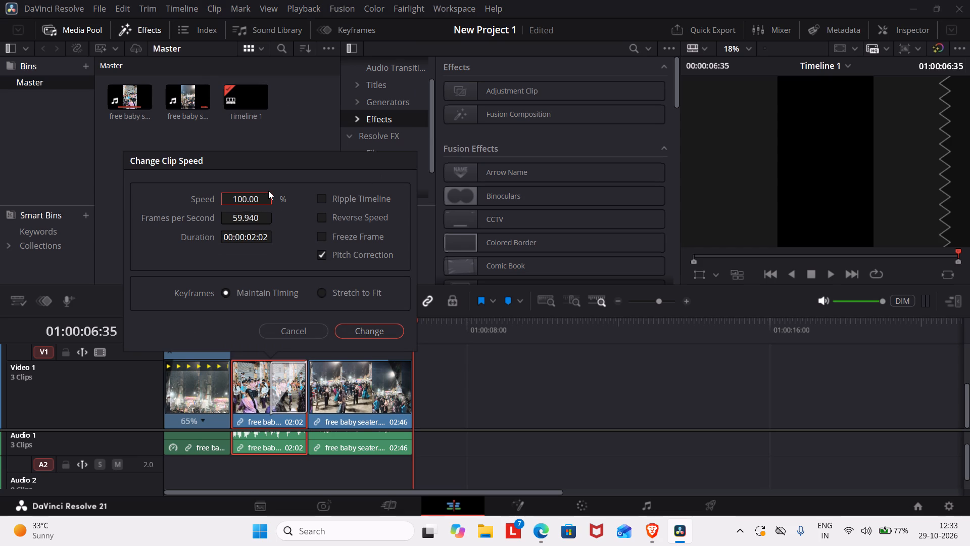
pyautogui.press('6')
pyautogui.press('5')
pyautogui.click(386, 328)
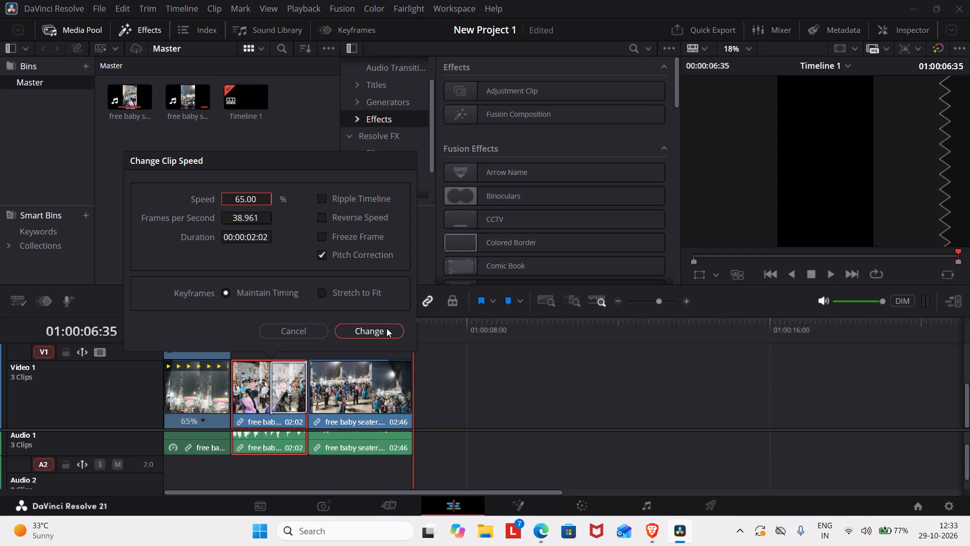
# Move the playhead to 01:00:01:39, near the end of the first clip, and mute the playback audio.
pyautogui.moveTo(412, 321); pyautogui.dragTo(227, 320)
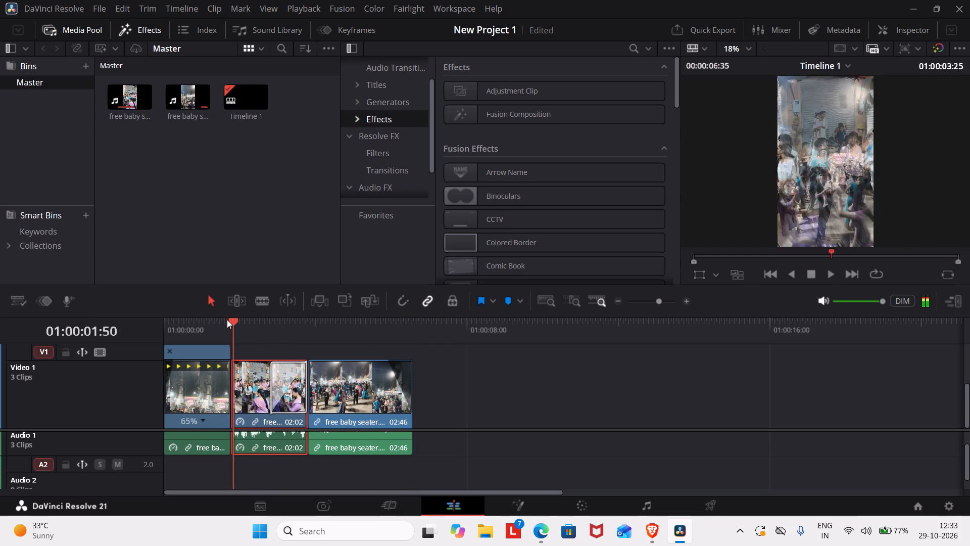
pyautogui.moveTo(227, 320); pyautogui.dragTo(226, 320)
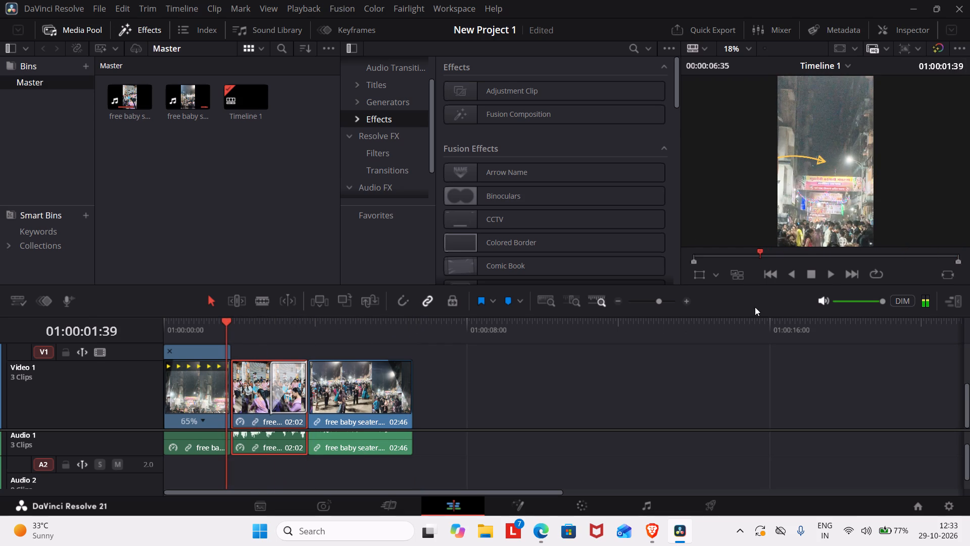
pyautogui.click(823, 296)
# Match the playhead's frame to its source clip, free baby seater.mp4, and review parts of it in full-screen view before exiting.
pyautogui.press('f')
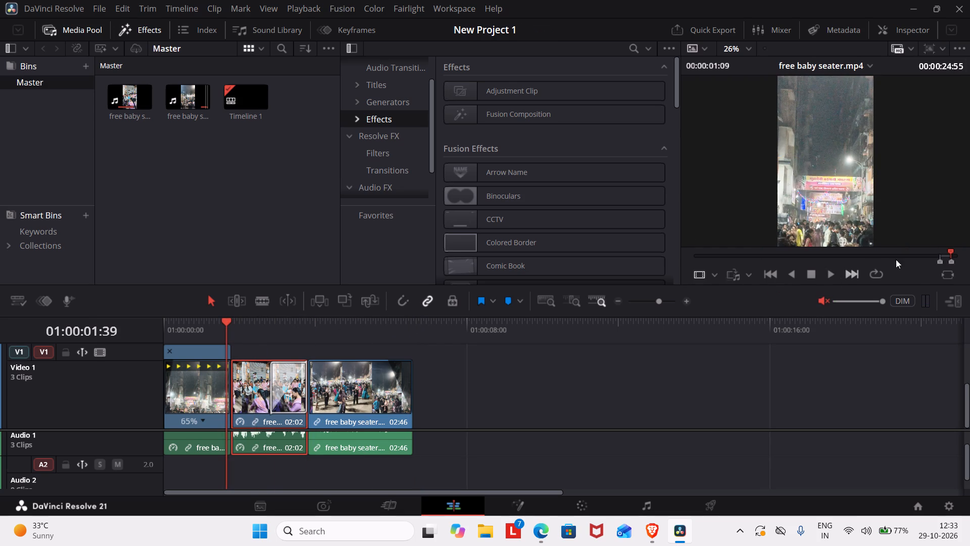
pyautogui.press('f')
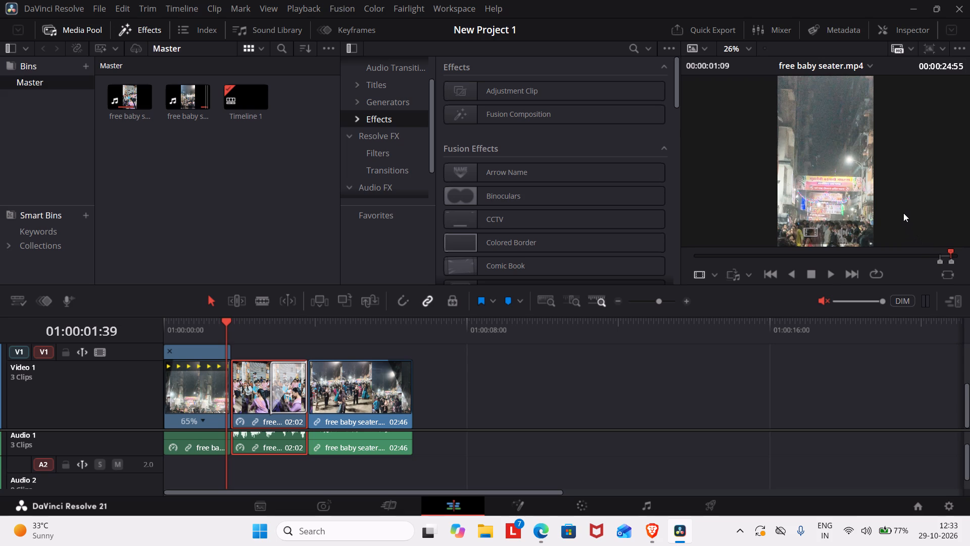
pyautogui.click(903, 213)
pyautogui.click(950, 275)
pyautogui.hotkey('ctrl', 'f')
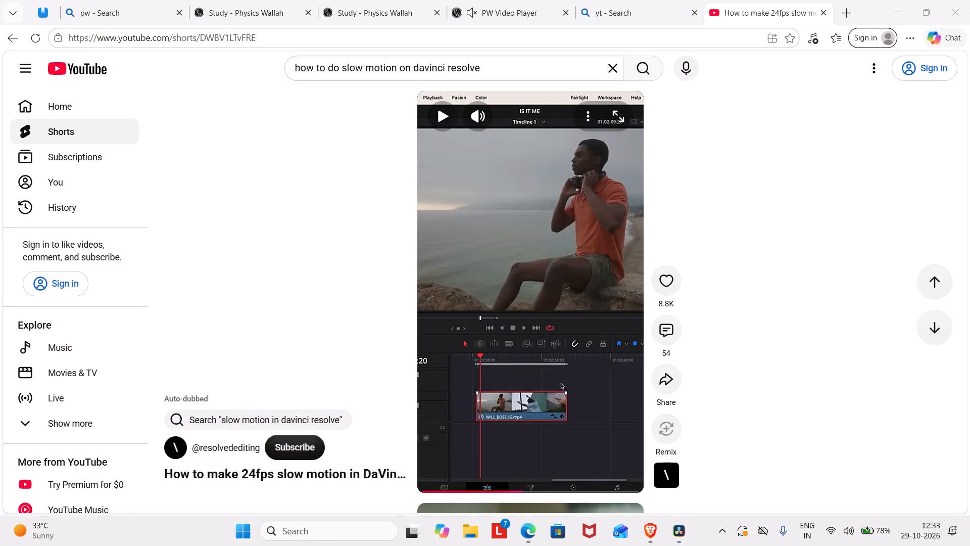
pyautogui.press('space')
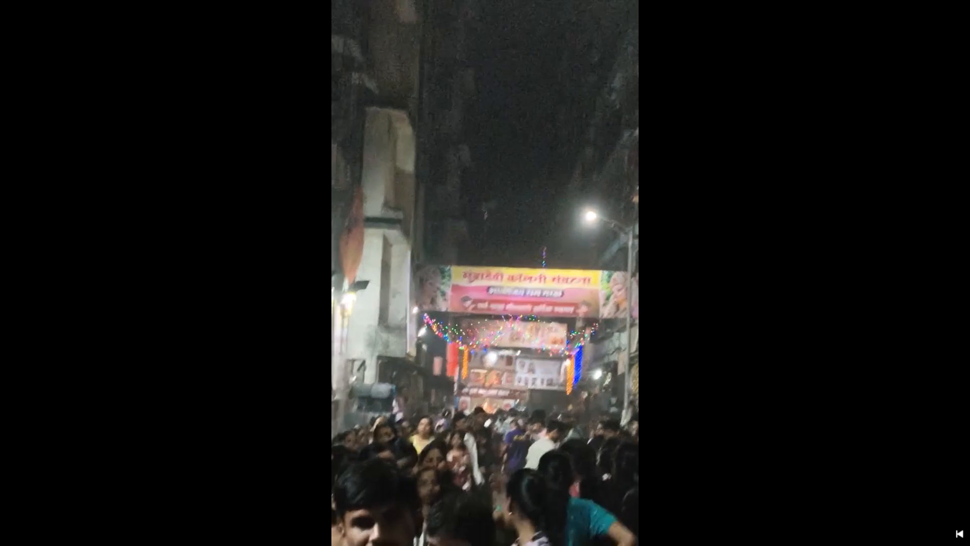
pyautogui.press('space')
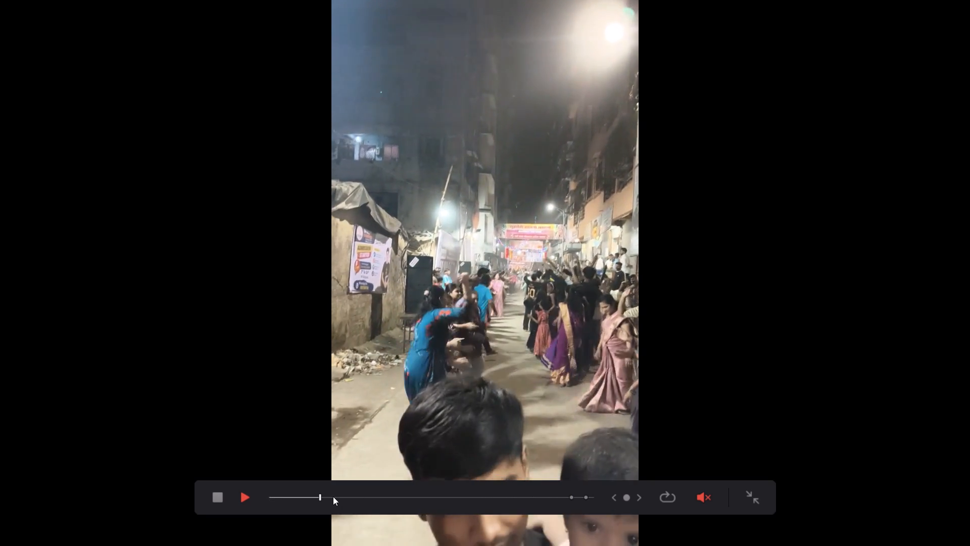
pyautogui.moveTo(326, 496); pyautogui.dragTo(205, 500)
pyautogui.press('space')
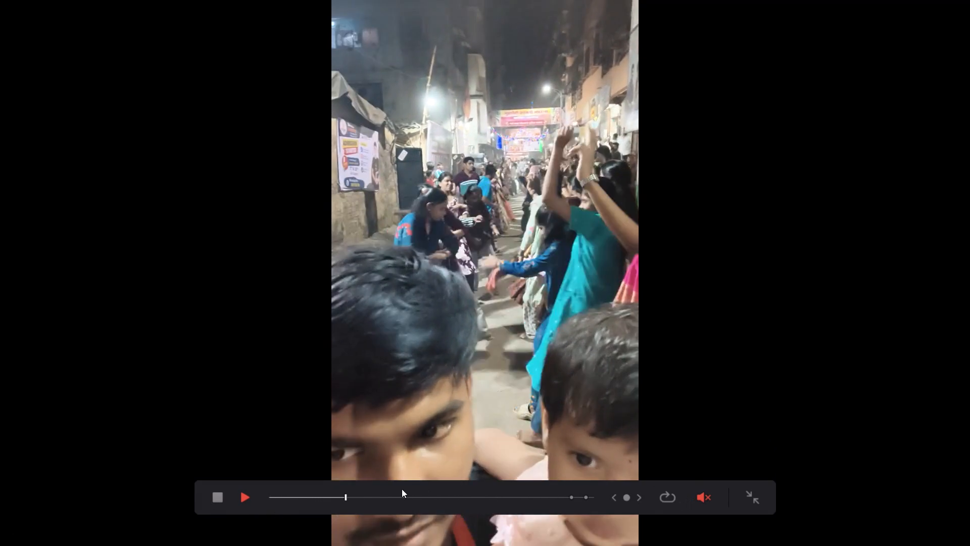
pyautogui.click(392, 496)
pyautogui.click(463, 496)
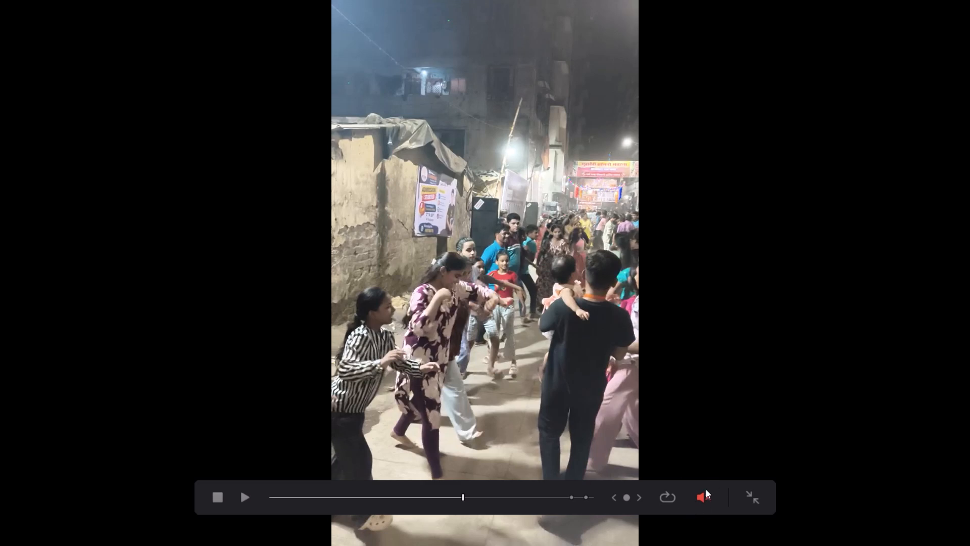
pyautogui.click(749, 492)
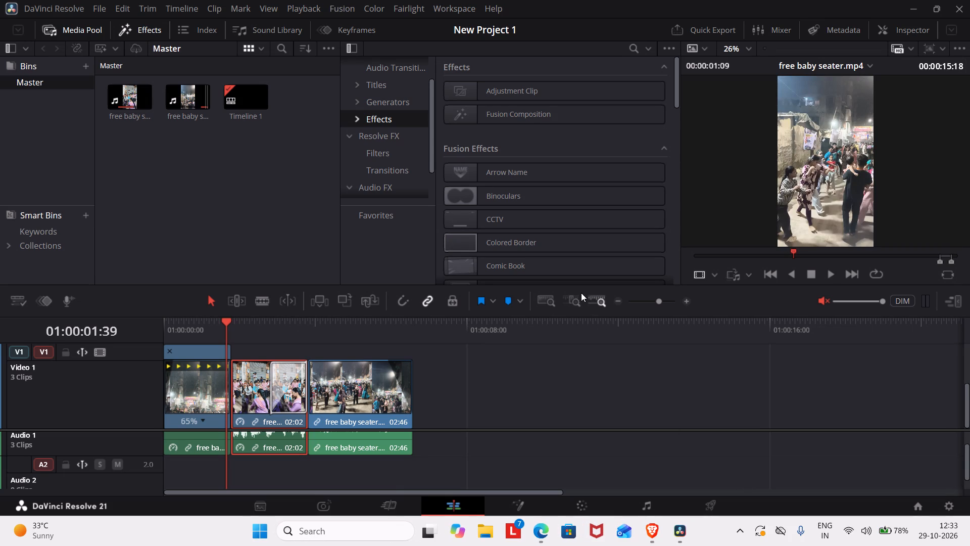
# Return the playhead to the start of Timeline 1 and play through all three clips.
pyautogui.click(229, 316)
pyautogui.moveTo(222, 318); pyautogui.dragTo(210, 321)
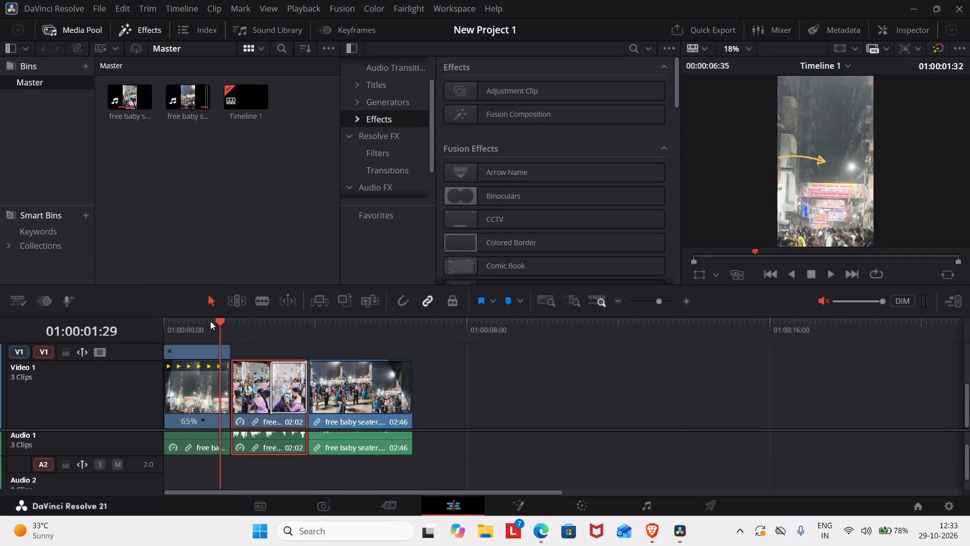
pyautogui.moveTo(210, 321); pyautogui.dragTo(118, 345)
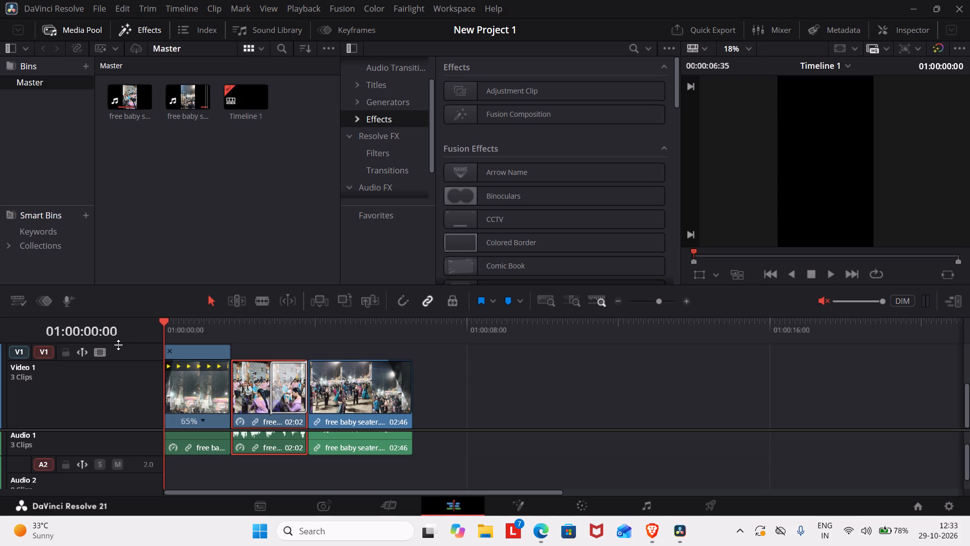
pyautogui.press('space')
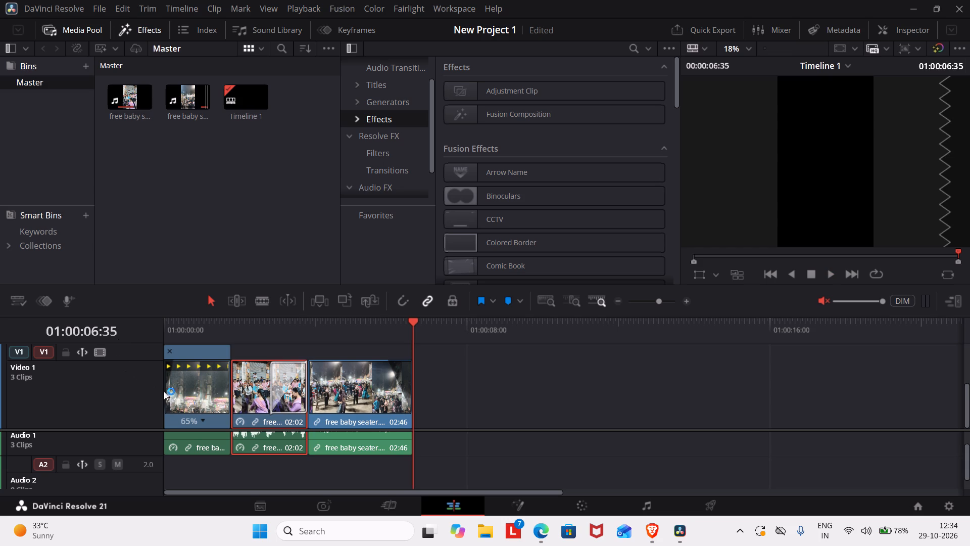
# Move the playhead to 01:00:01:46, at the start of the second clip, and play that clip through to its end.
pyautogui.moveTo(411, 325); pyautogui.dragTo(227, 301)
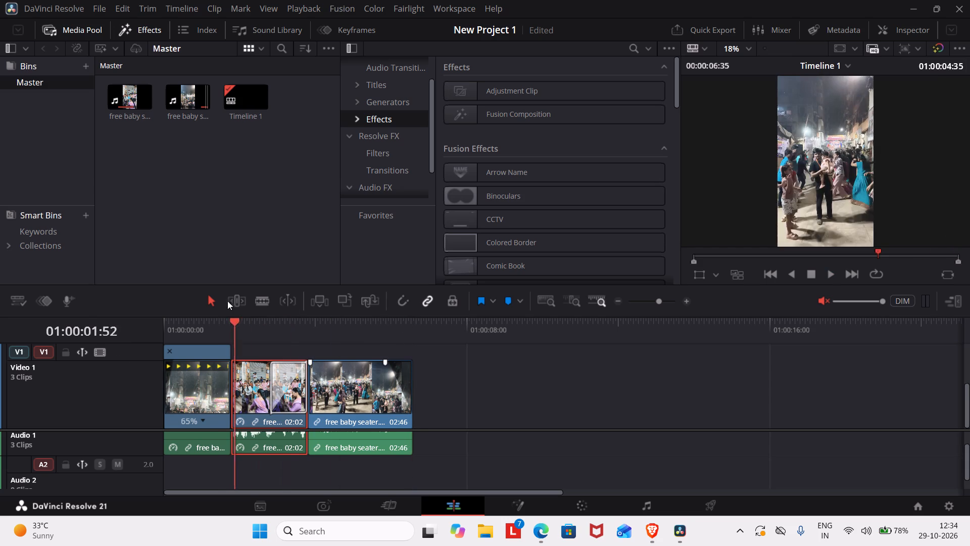
pyautogui.moveTo(227, 301); pyautogui.dragTo(225, 300)
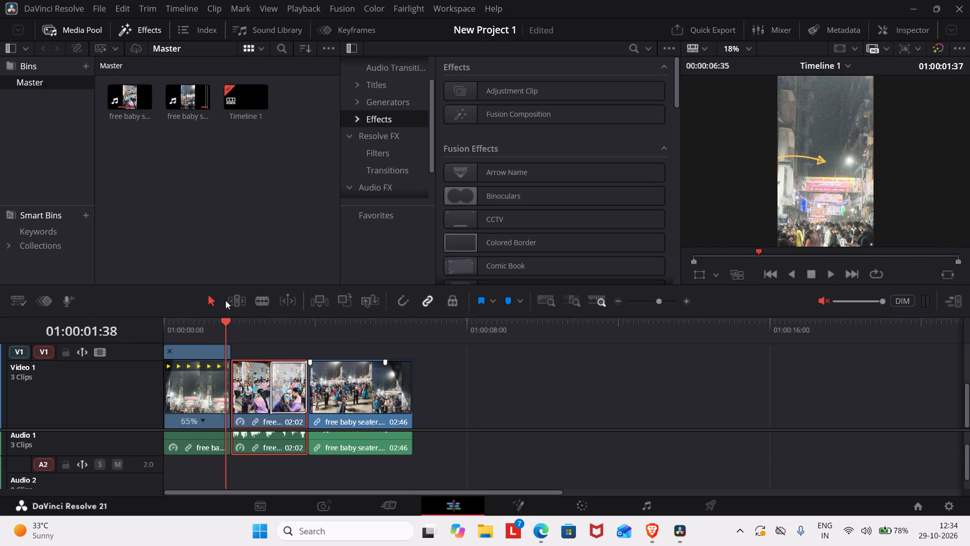
pyautogui.moveTo(225, 300); pyautogui.dragTo(230, 301)
pyautogui.press('space')
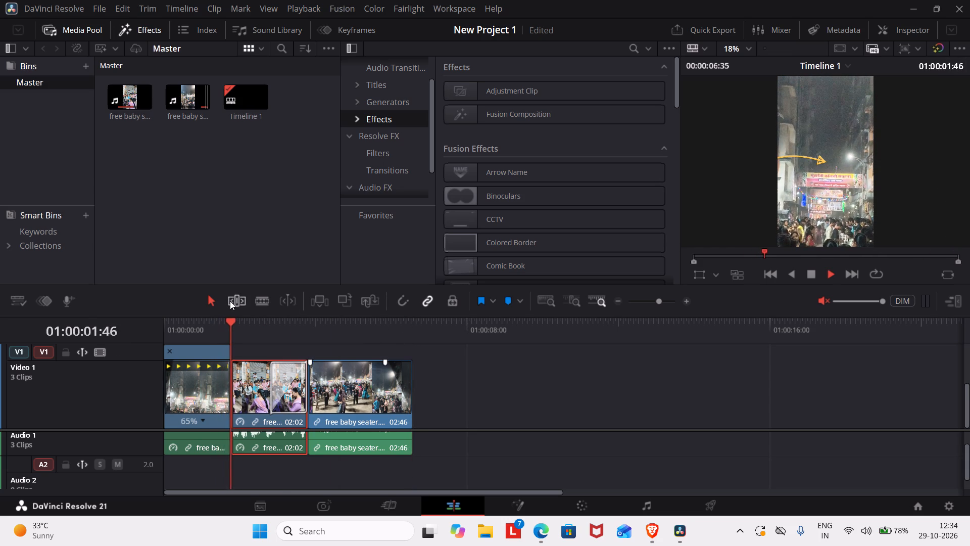
pyautogui.press('space')
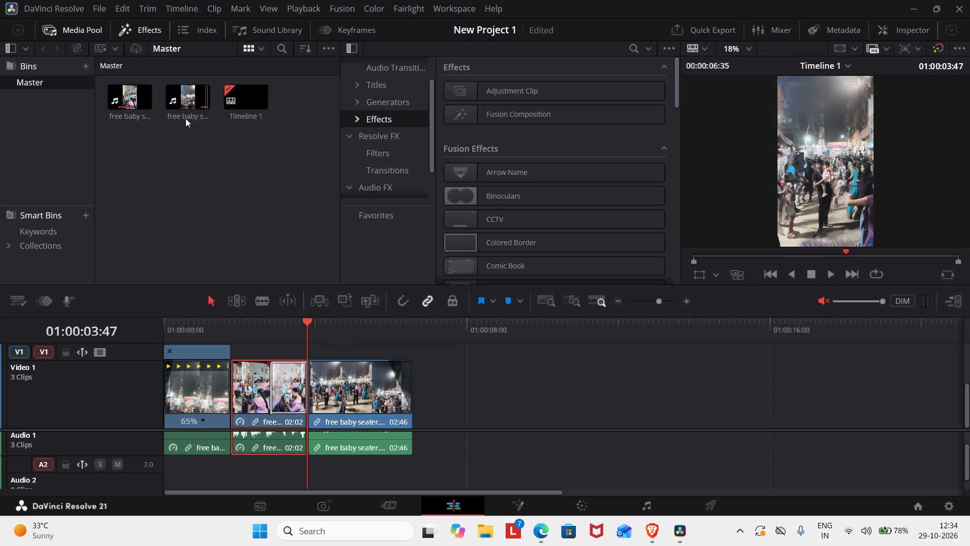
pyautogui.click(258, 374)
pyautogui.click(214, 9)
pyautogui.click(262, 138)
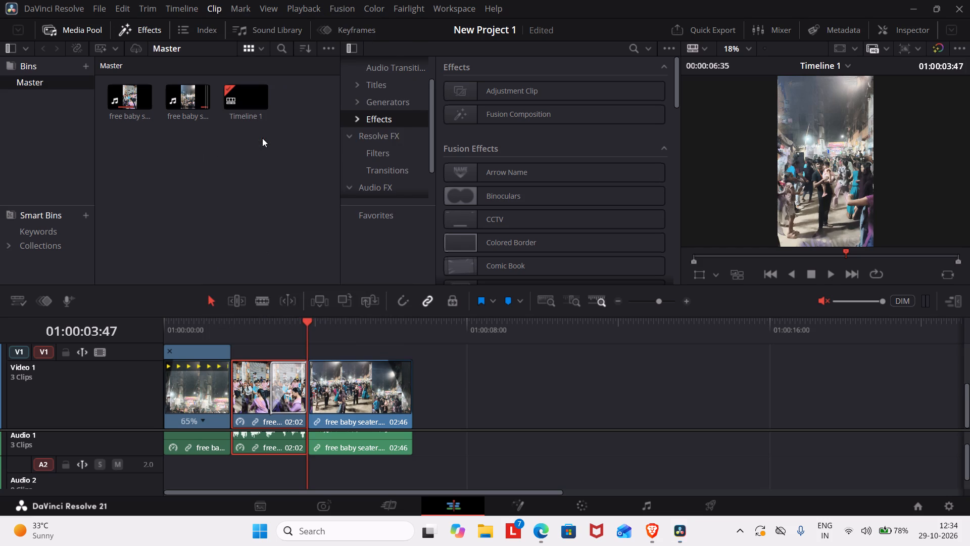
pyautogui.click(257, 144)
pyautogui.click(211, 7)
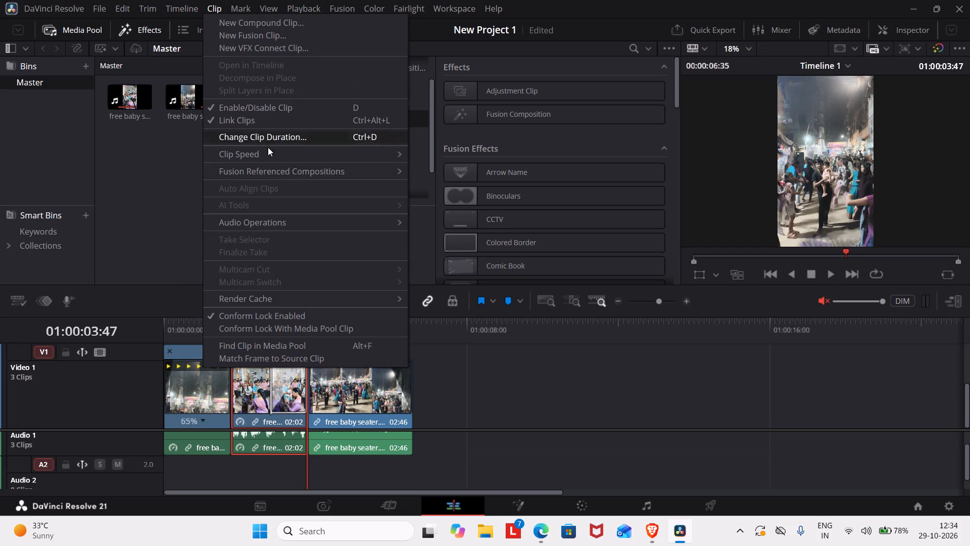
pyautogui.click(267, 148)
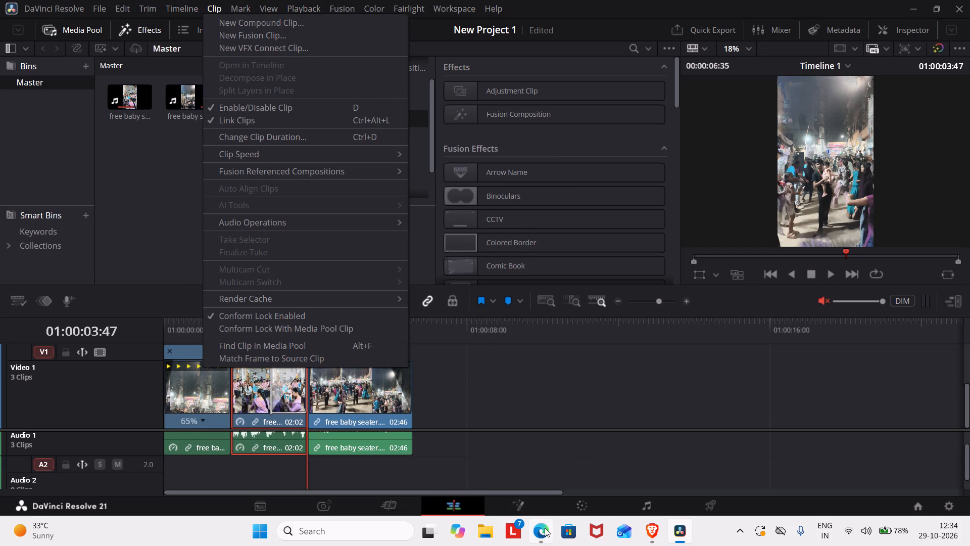
# Switch to Microsoft Edge and bring up the PW Video Player page.
pyautogui.click(545, 528)
pyautogui.click(497, 2)
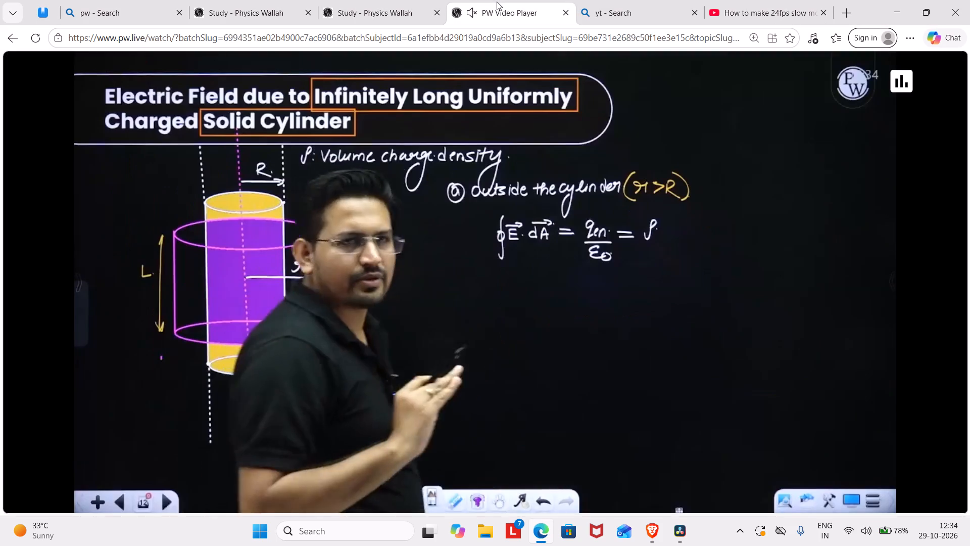
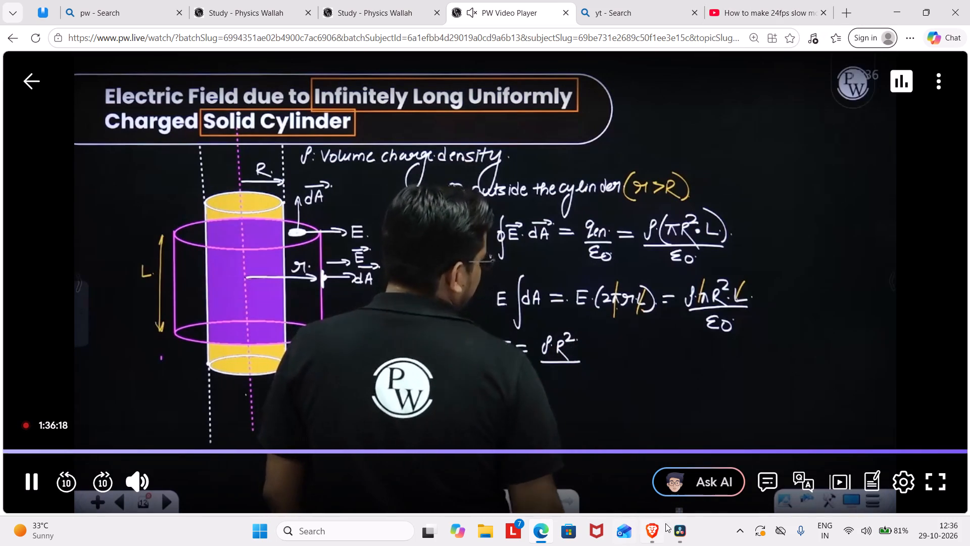
# Switch to DaVinci Resolve and change the speed of the second clip in Timeline 1 to 50%.
pyautogui.click(679, 527)
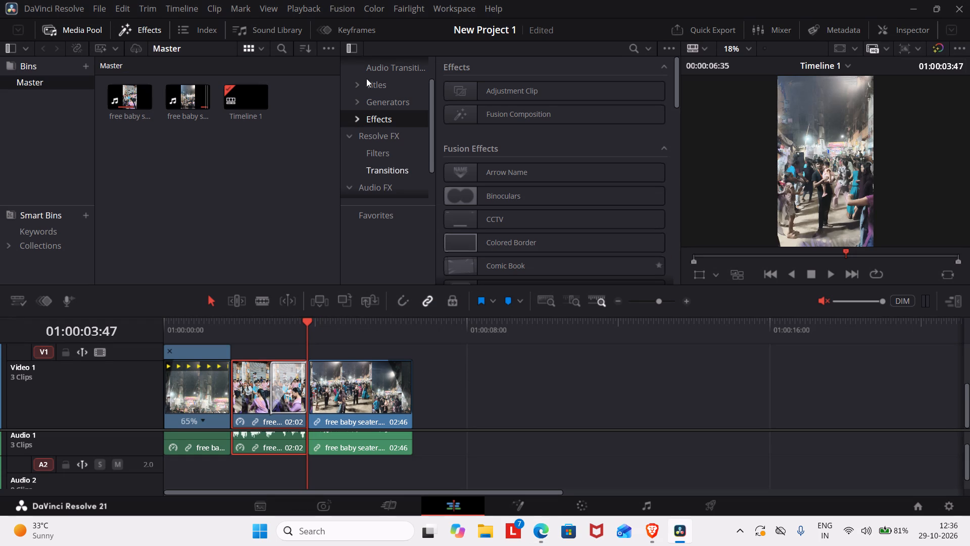
pyautogui.click(220, 14)
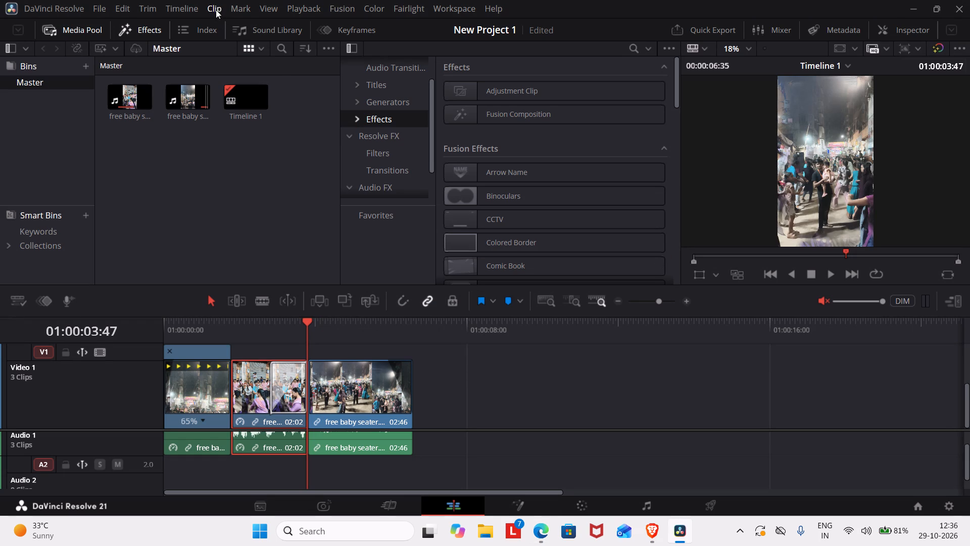
pyautogui.click(216, 10)
pyautogui.click(294, 152)
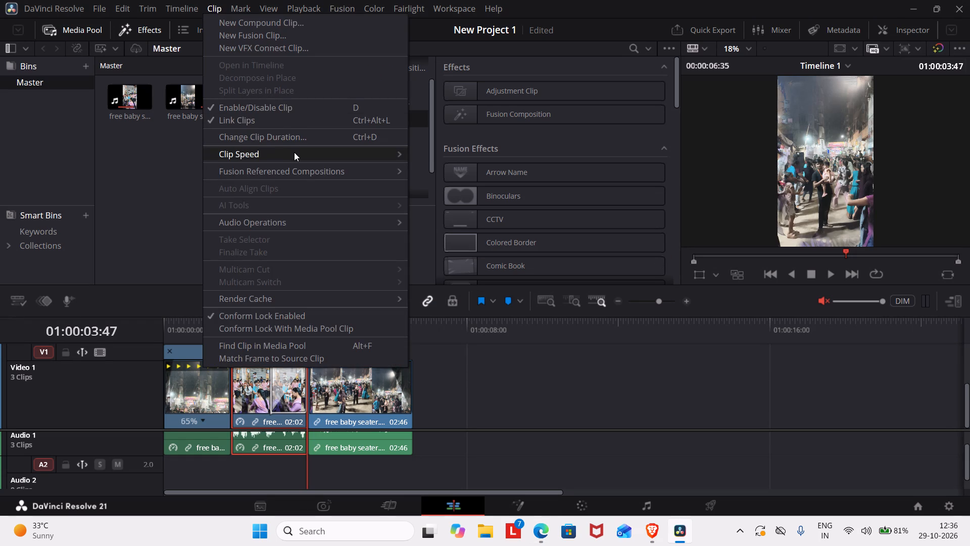
pyautogui.click(294, 152)
pyautogui.click(278, 154)
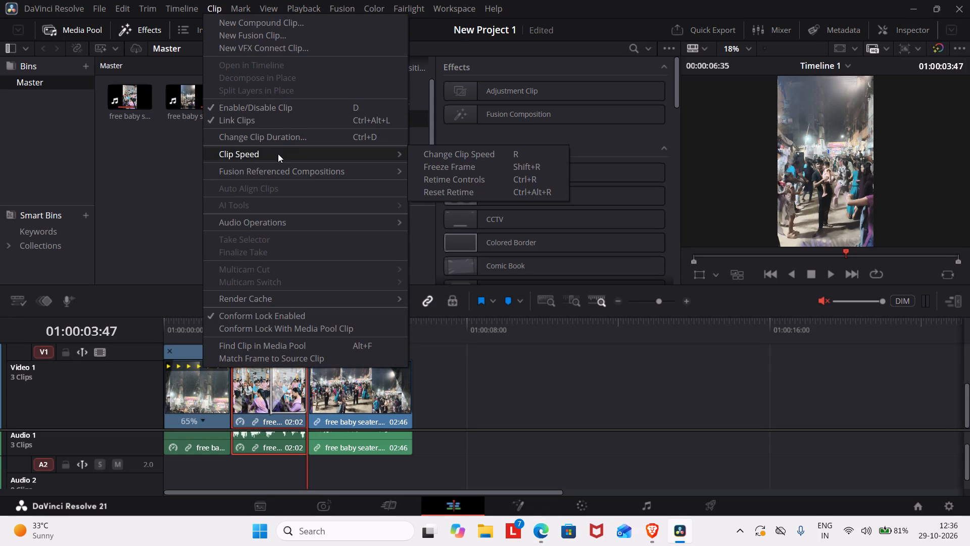
pyautogui.click(278, 154)
pyautogui.click(249, 154)
pyautogui.click(155, 178)
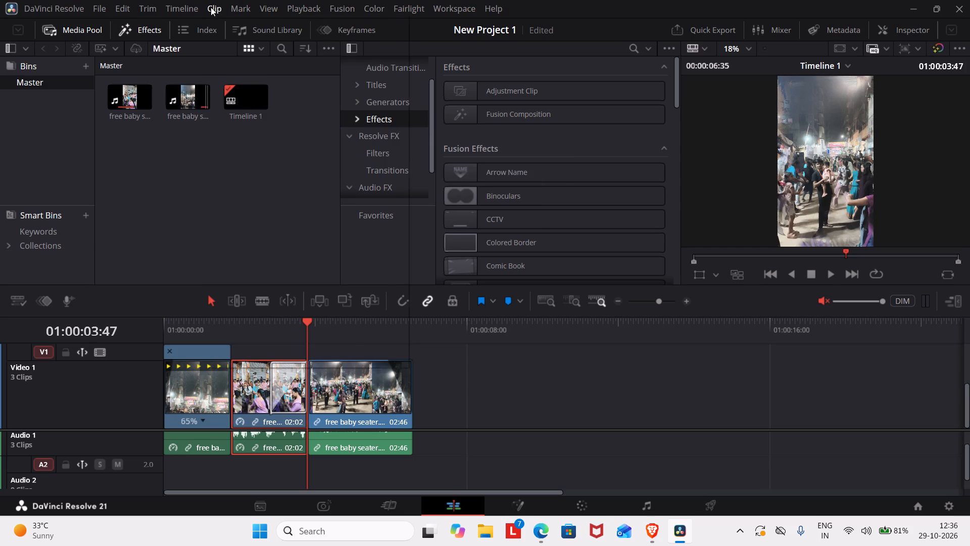
pyautogui.click(211, 7)
pyautogui.click(255, 155)
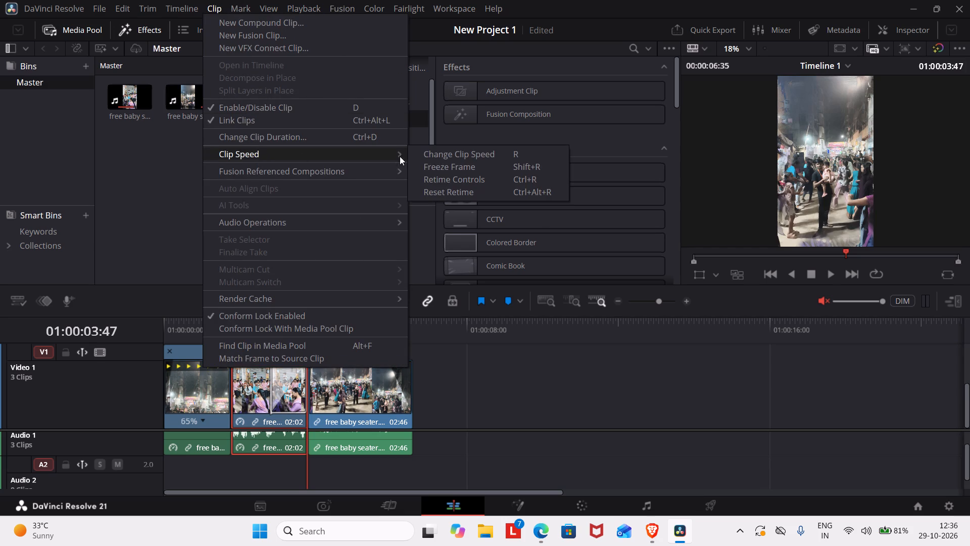
pyautogui.click(433, 153)
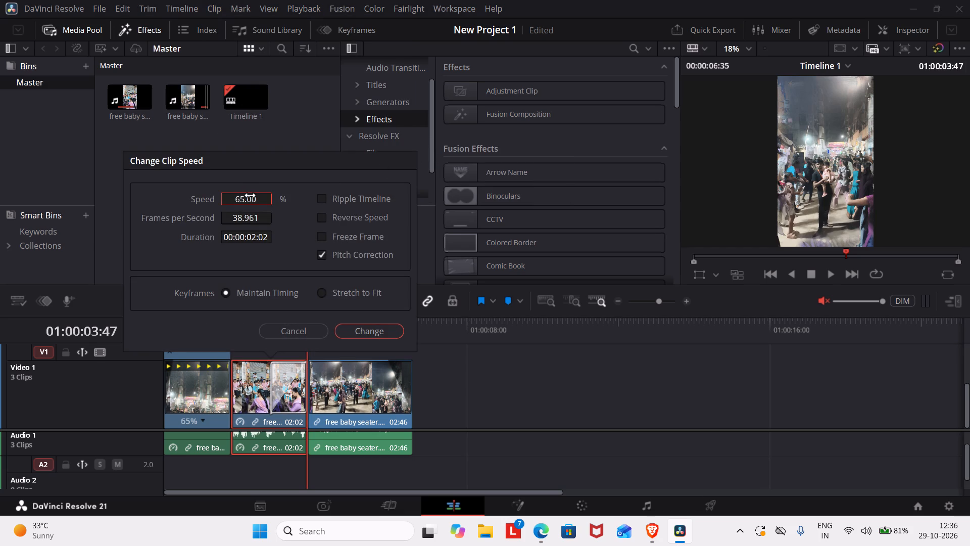
pyautogui.write('50')
pyautogui.click(353, 324)
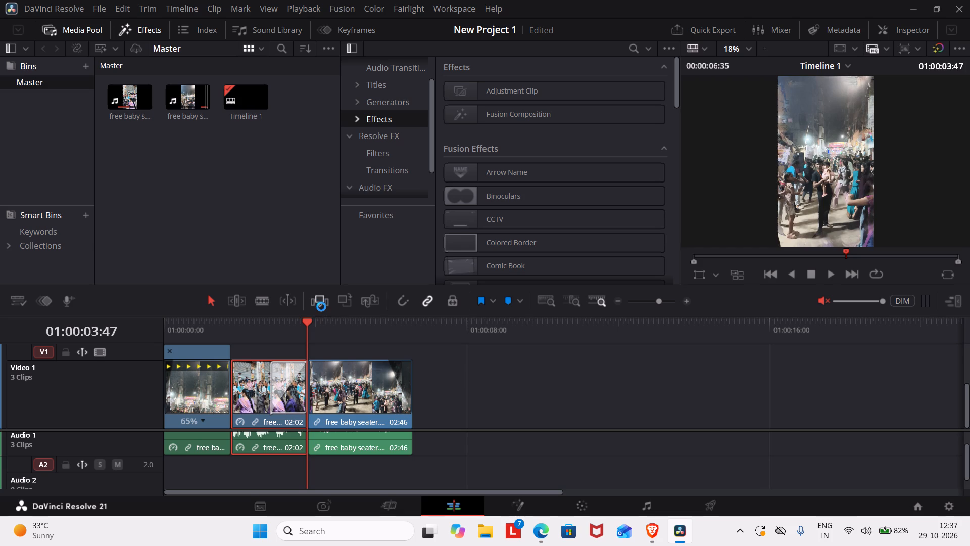
# Return the playhead to the start of Timeline 1 and play through the three clips.
pyautogui.moveTo(308, 318); pyautogui.dragTo(234, 315)
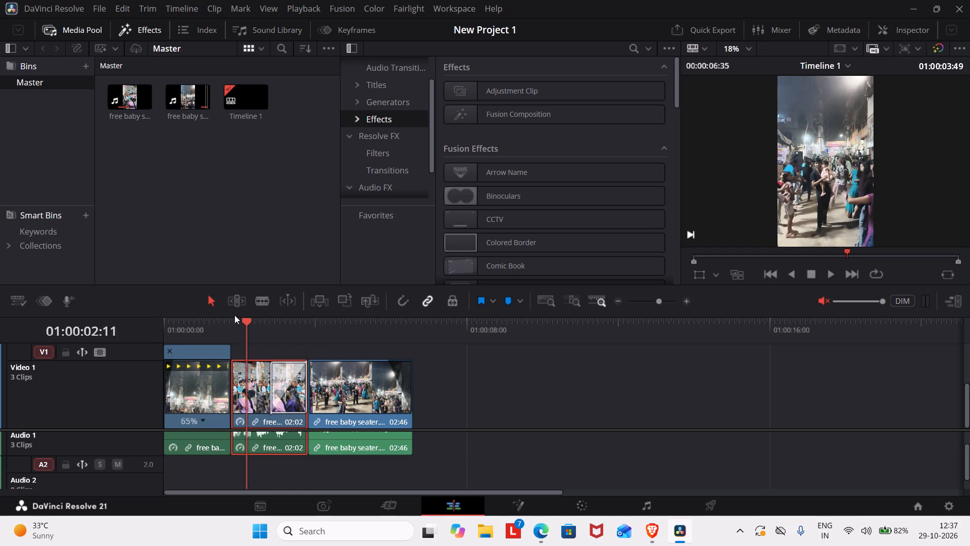
pyautogui.moveTo(234, 315); pyautogui.dragTo(100, 318)
pyautogui.press('space')
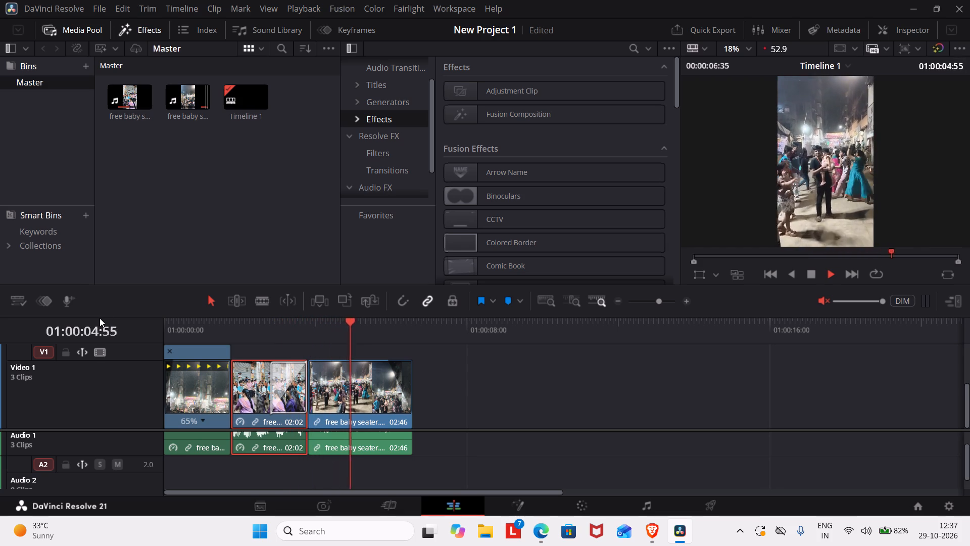
pyautogui.press('space')
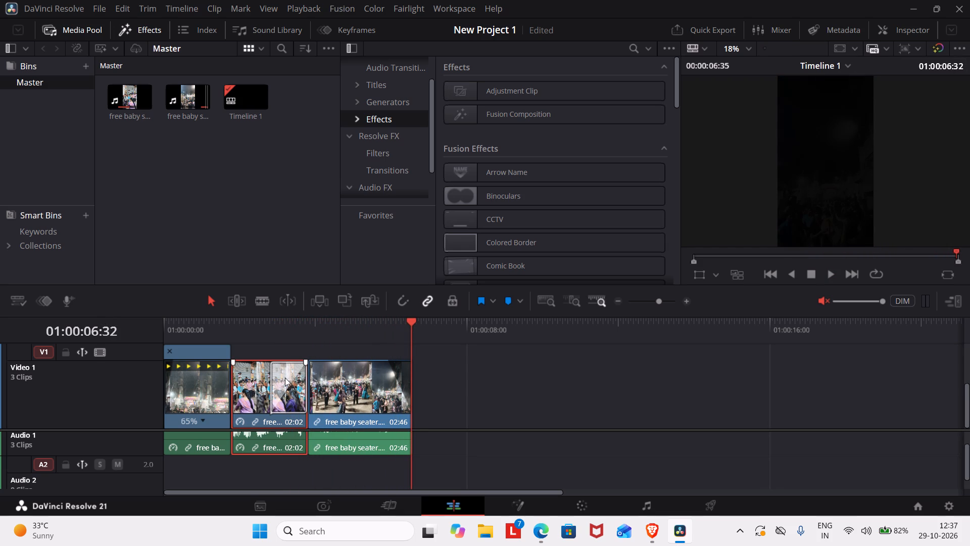
# Set the keyframes option to Stretch to Fit in the second clip's Change Clip Speed settings and apply it.
pyautogui.click(252, 367)
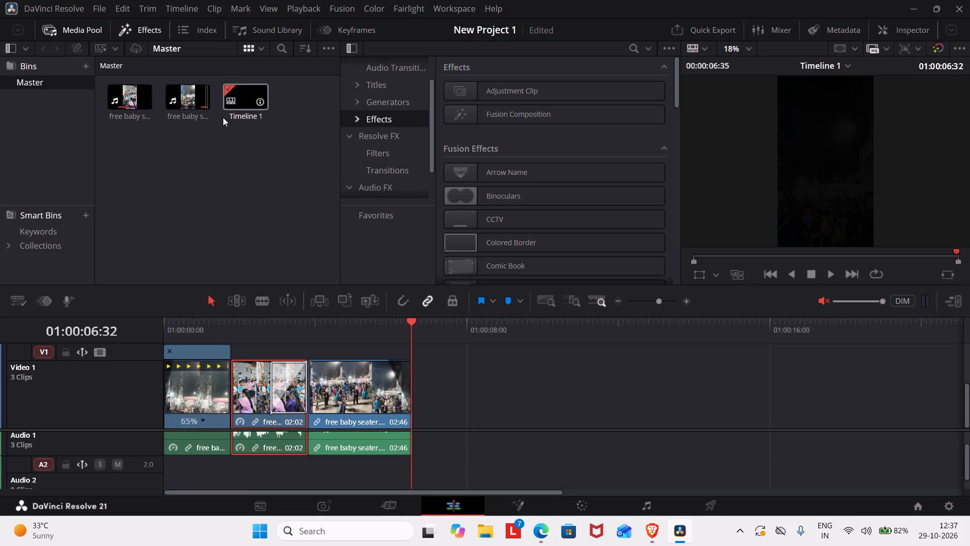
pyautogui.click(213, 6)
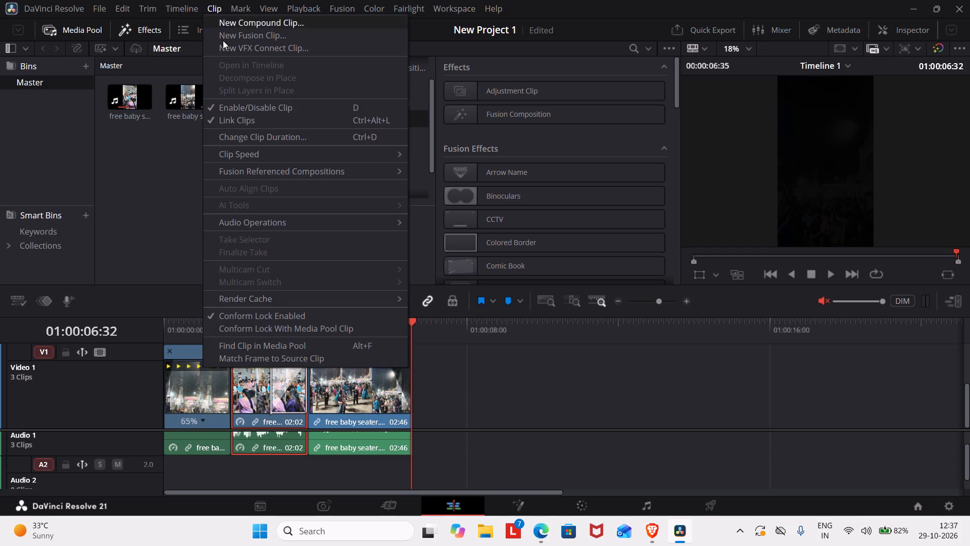
pyautogui.click(247, 150)
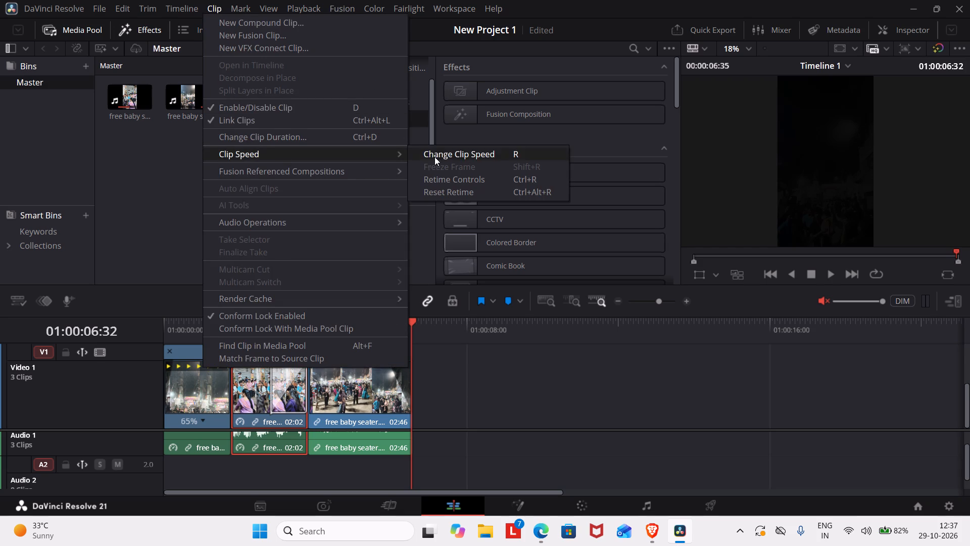
pyautogui.click(440, 152)
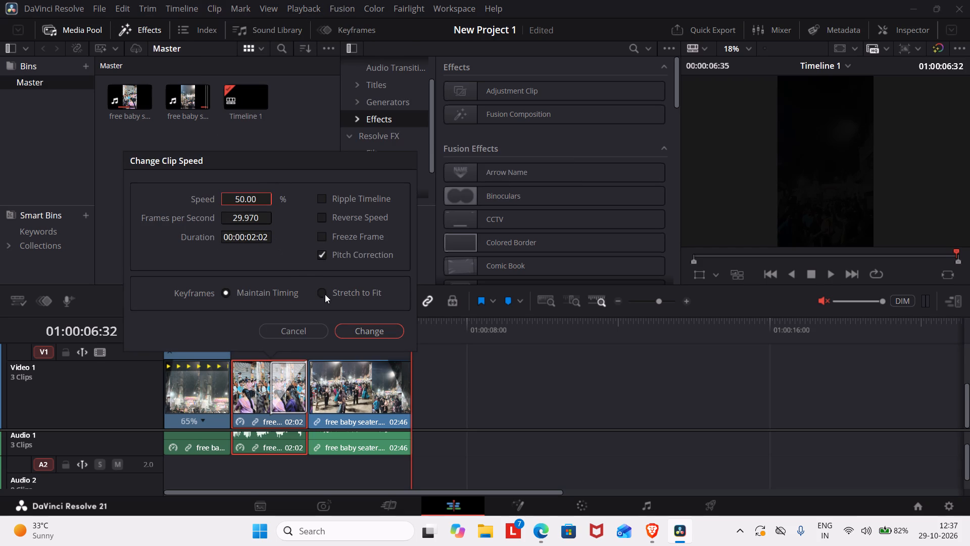
pyautogui.click(328, 295)
pyautogui.click(360, 332)
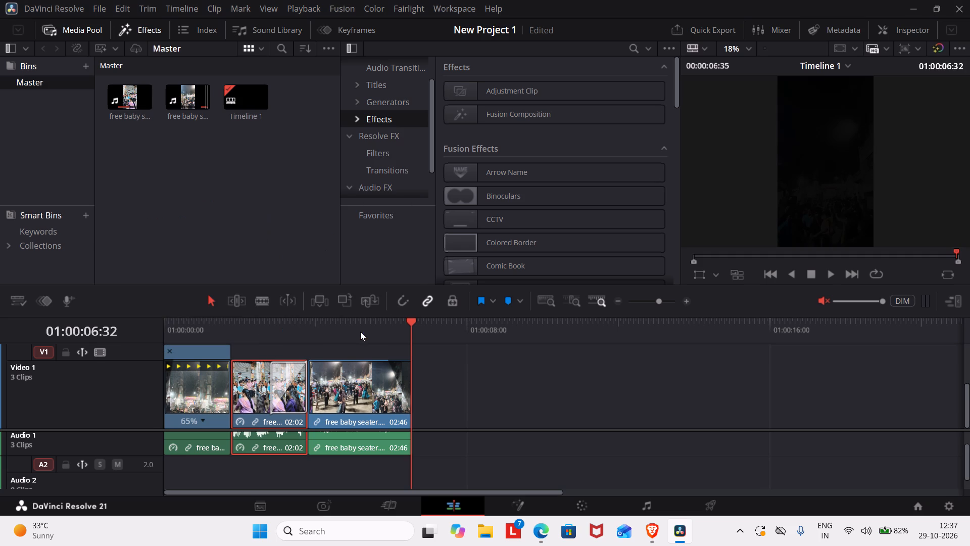
# Play Timeline 1 from its start, and play it again from 01:00:01:29 through to the end.
pyautogui.moveTo(410, 326); pyautogui.dragTo(267, 307)
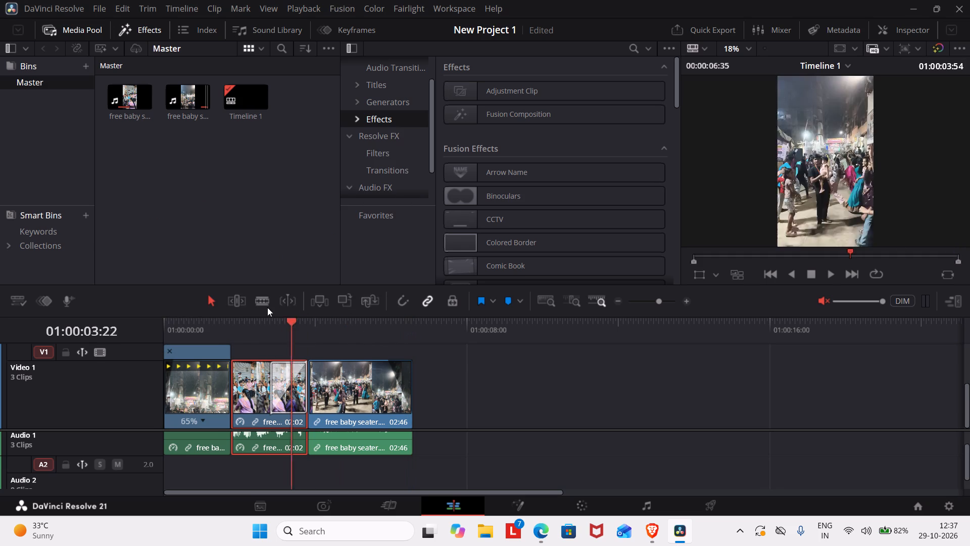
pyautogui.moveTo(267, 307); pyautogui.dragTo(71, 338)
pyautogui.press('space')
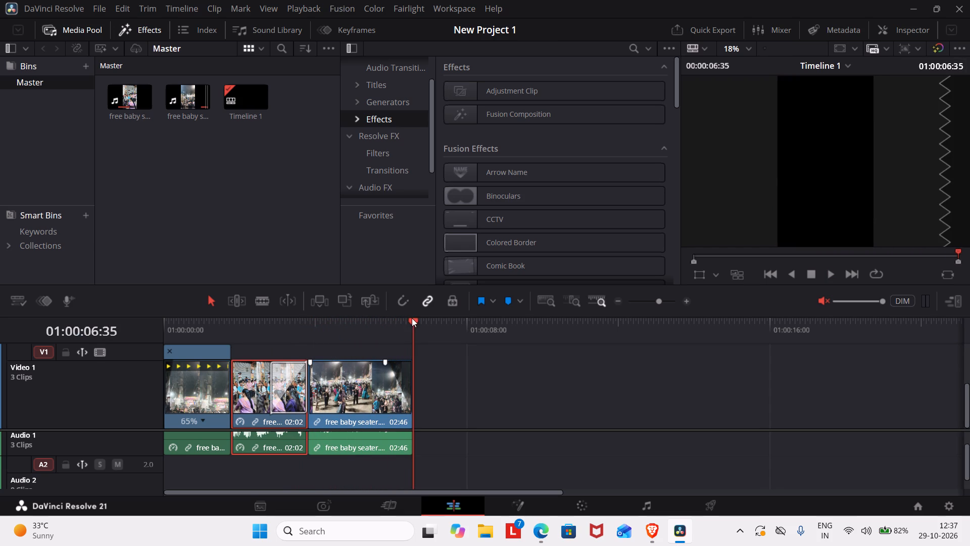
pyautogui.moveTo(412, 318); pyautogui.dragTo(220, 310)
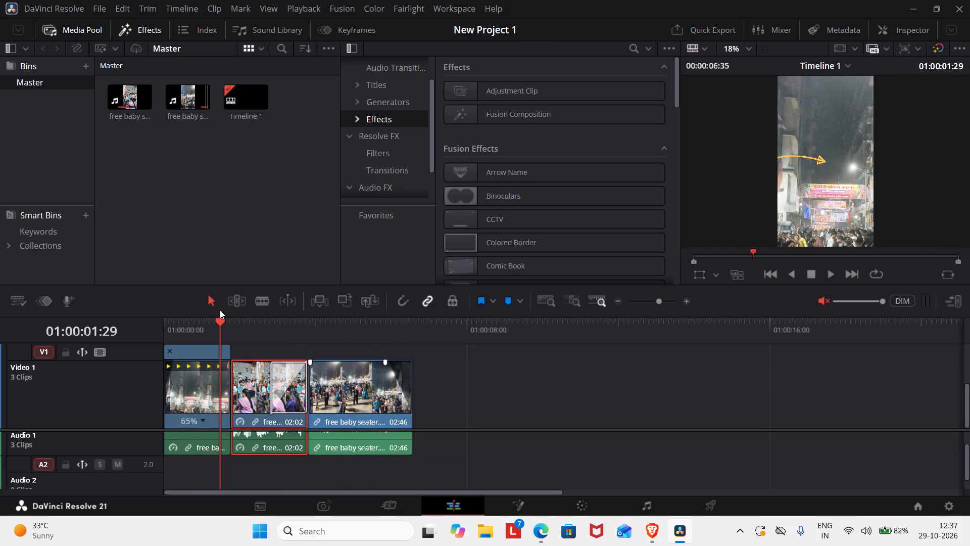
pyautogui.press('space')
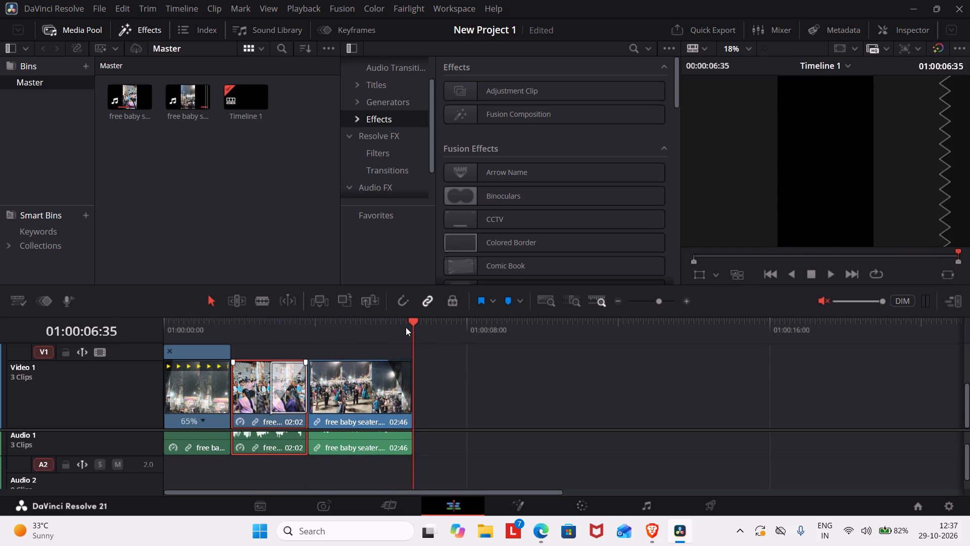
# Shorten the video fade-out at the end of the third clip and play its ending from 01:00:05:10.
pyautogui.moveTo(410, 321); pyautogui.dragTo(359, 330)
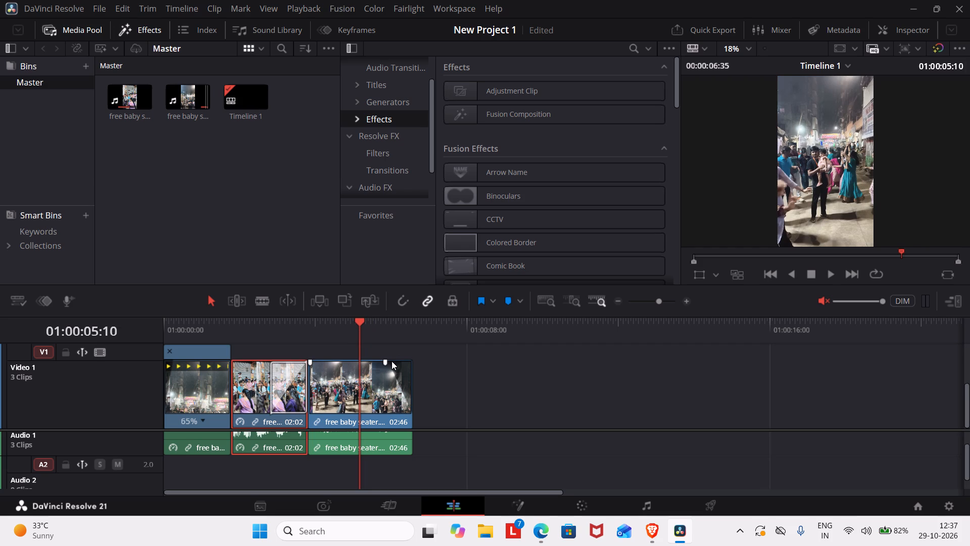
pyautogui.moveTo(384, 361); pyautogui.dragTo(400, 355)
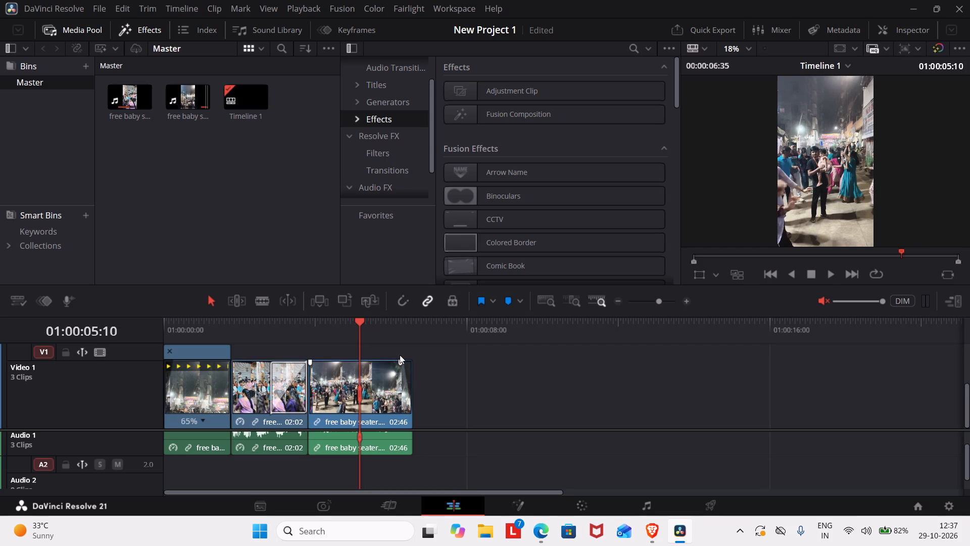
pyautogui.press('space')
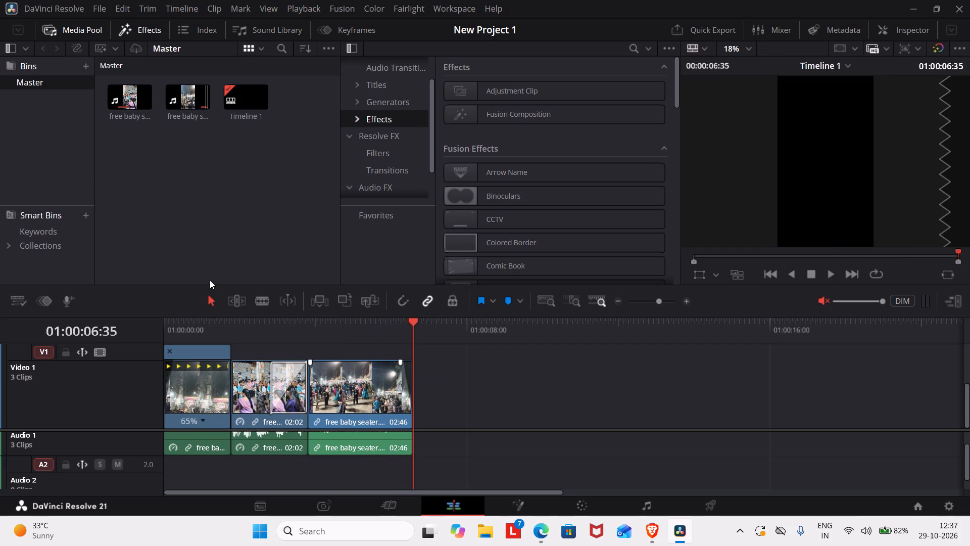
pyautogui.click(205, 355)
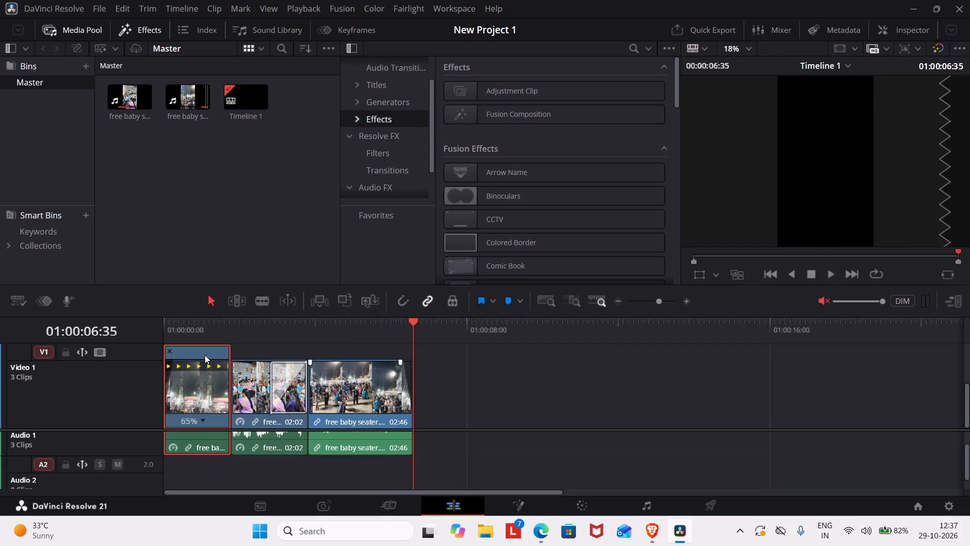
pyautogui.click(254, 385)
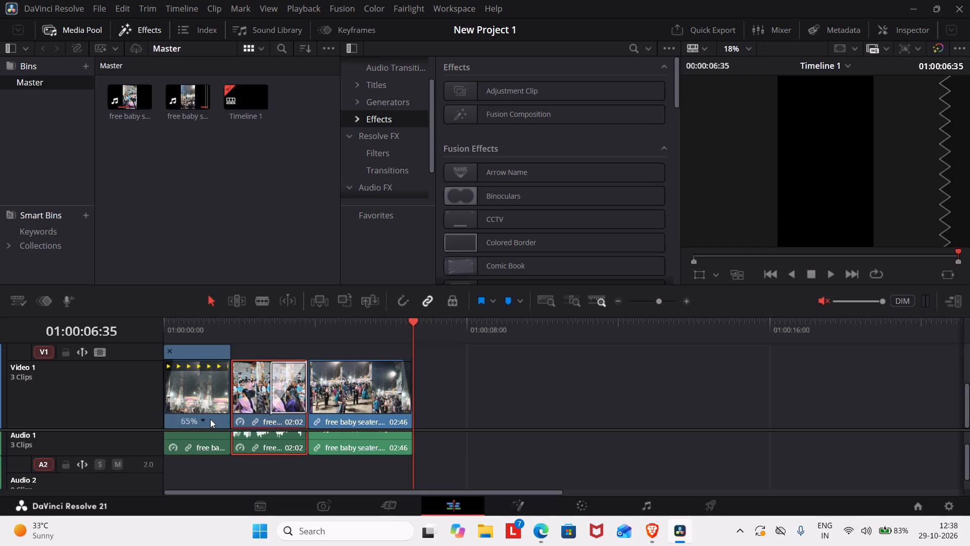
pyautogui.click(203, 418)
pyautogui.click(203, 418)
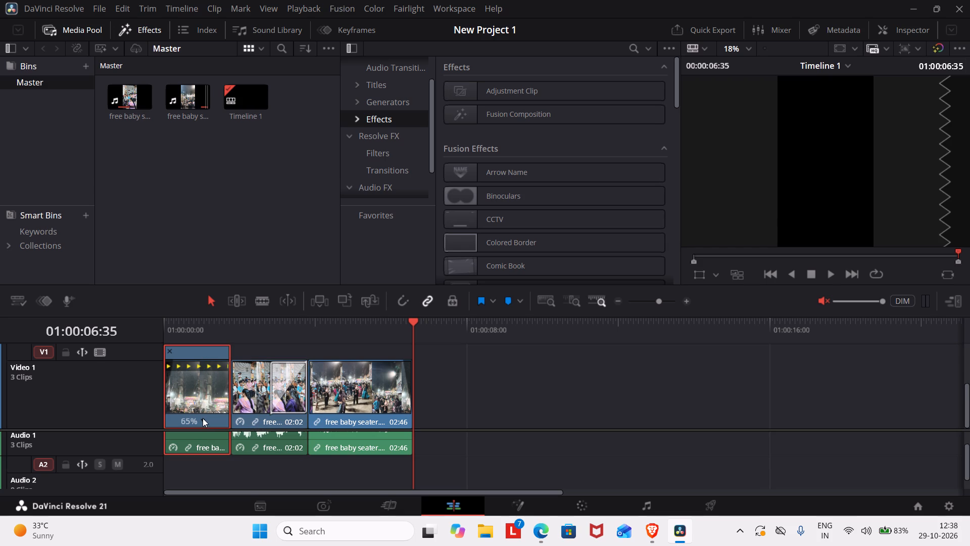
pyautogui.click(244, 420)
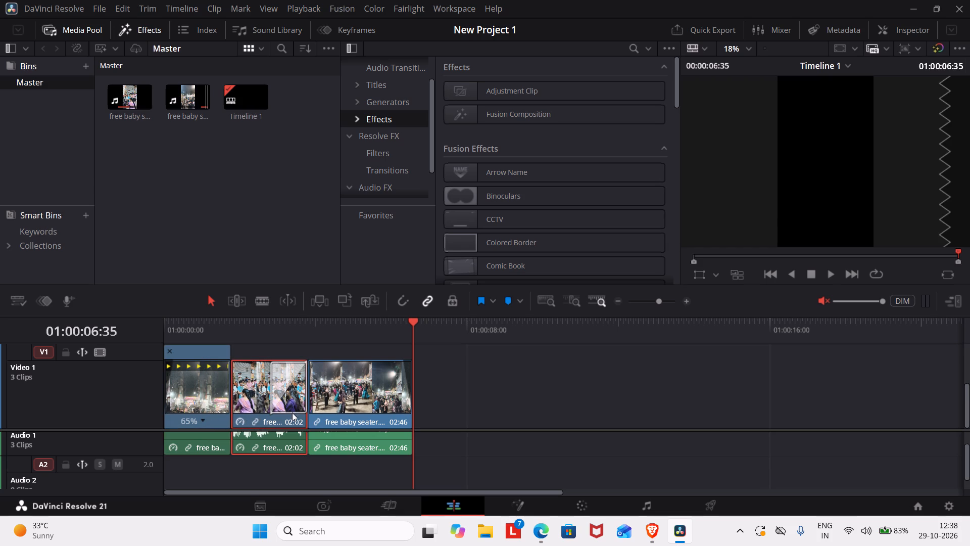
# Slow the third clip on Timeline 1 to 50% with Change Clip Speed.
pyautogui.click(327, 404)
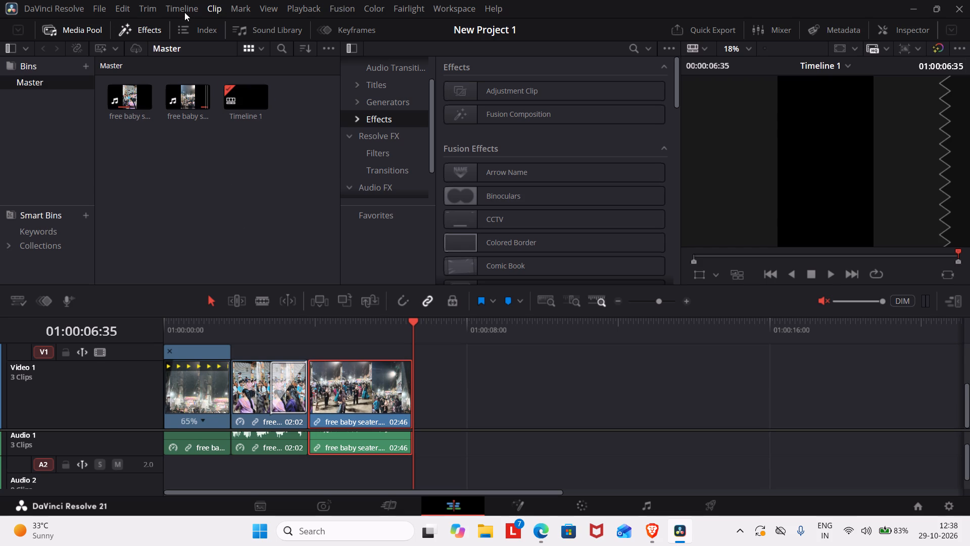
pyautogui.click(212, 10)
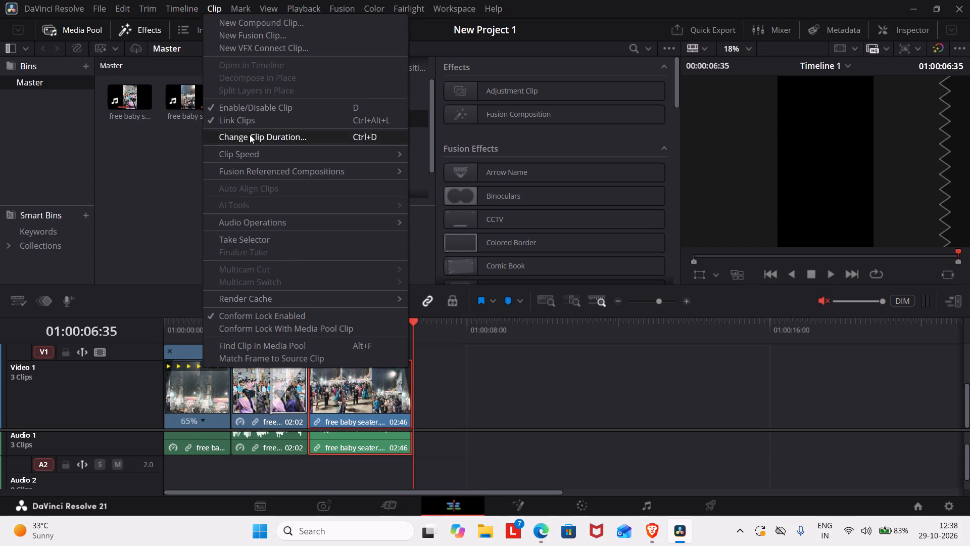
pyautogui.click(253, 152)
pyautogui.click(253, 148)
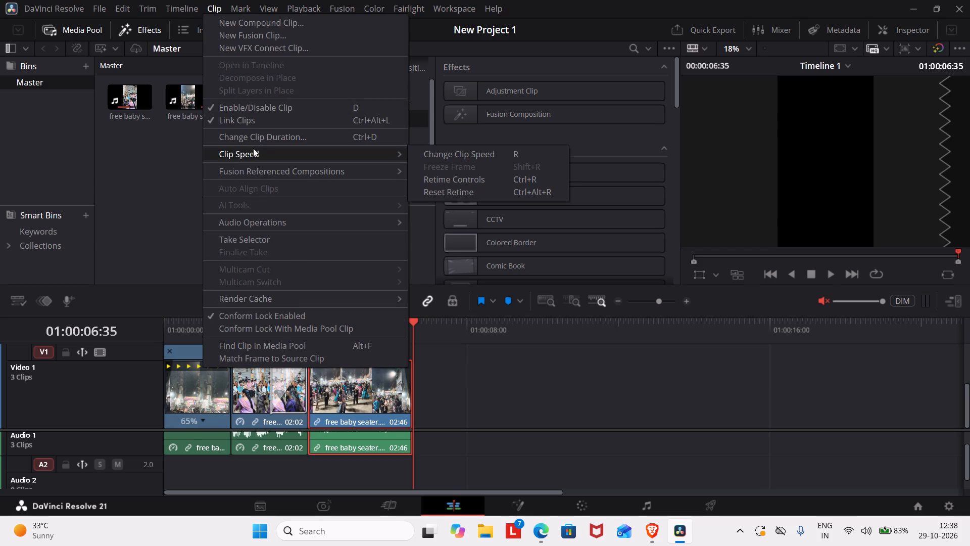
pyautogui.click(252, 152)
pyautogui.doubleClick(252, 152)
pyautogui.click(439, 155)
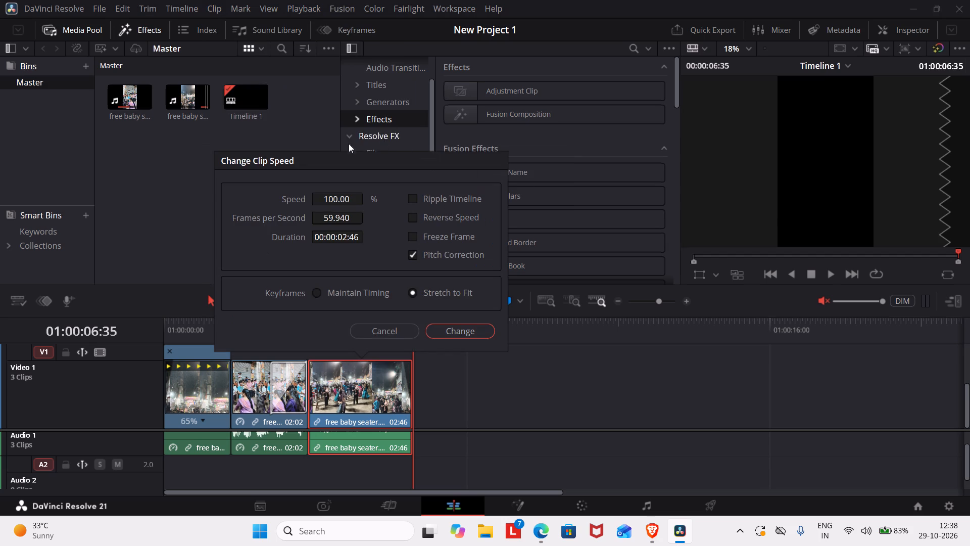
pyautogui.click(342, 197)
pyautogui.press('BackSpace')
pyautogui.press('BackSpace')
pyautogui.press('BackSpace')
pyautogui.press('BackSpace')
pyautogui.press('BackSpace')
pyautogui.press('BackSpace')
pyautogui.press('BackSpace')
pyautogui.press('BackSpace')
pyautogui.press('BackSpace')
pyautogui.write('50')
pyautogui.click(456, 336)
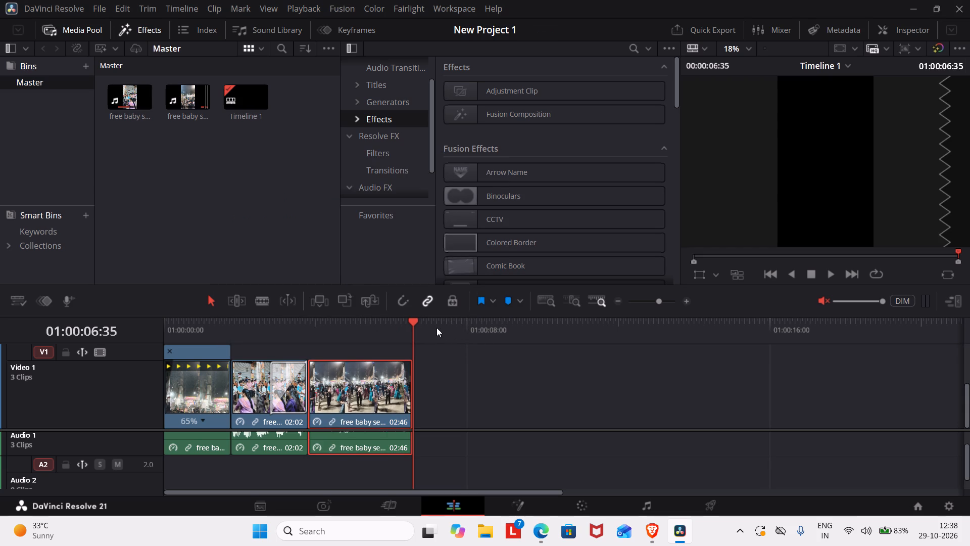
# Play Timeline 1 from its start through to the end, and step back three frames.
pyautogui.moveTo(414, 318); pyautogui.dragTo(238, 308)
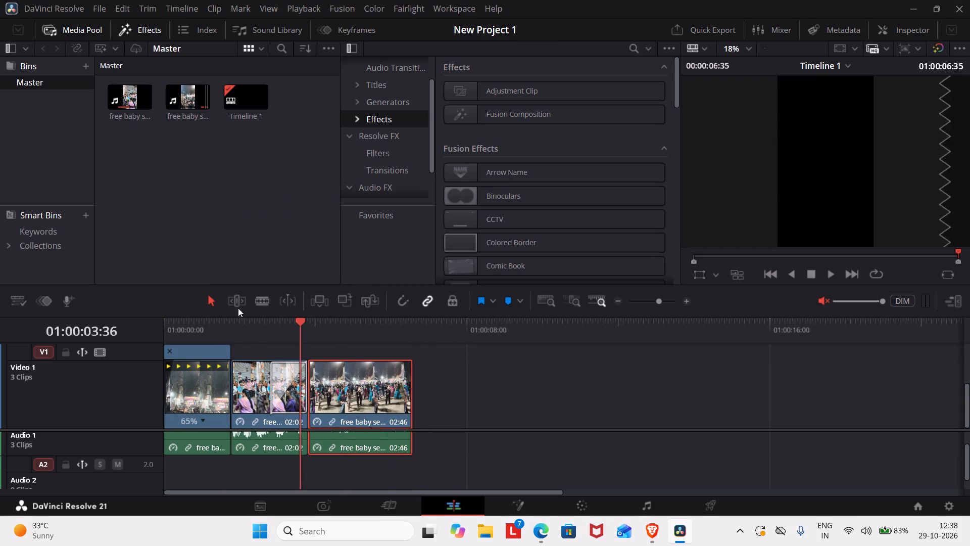
pyautogui.moveTo(238, 308); pyautogui.dragTo(0, 311)
pyautogui.press('space')
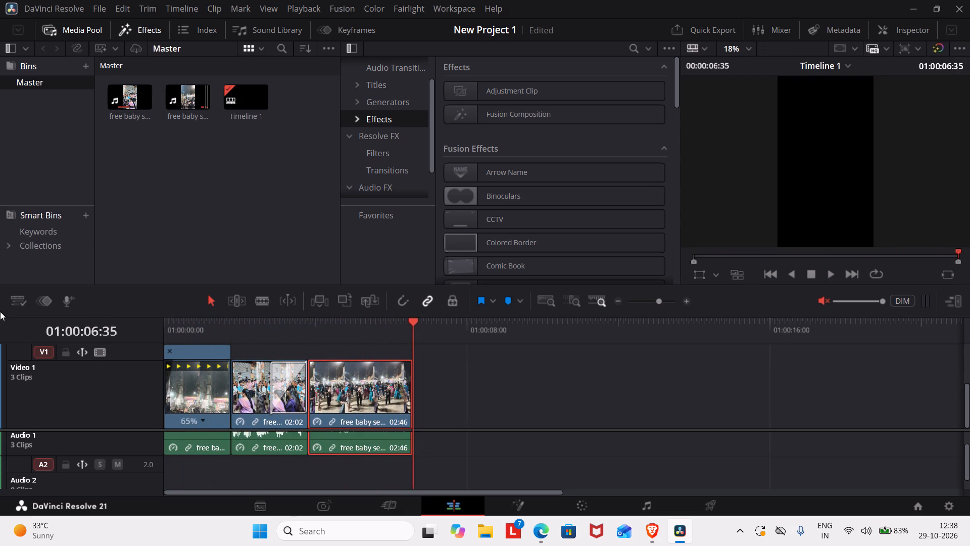
pyautogui.press('Left')
pyautogui.press('Left')
pyautogui.press('Left')
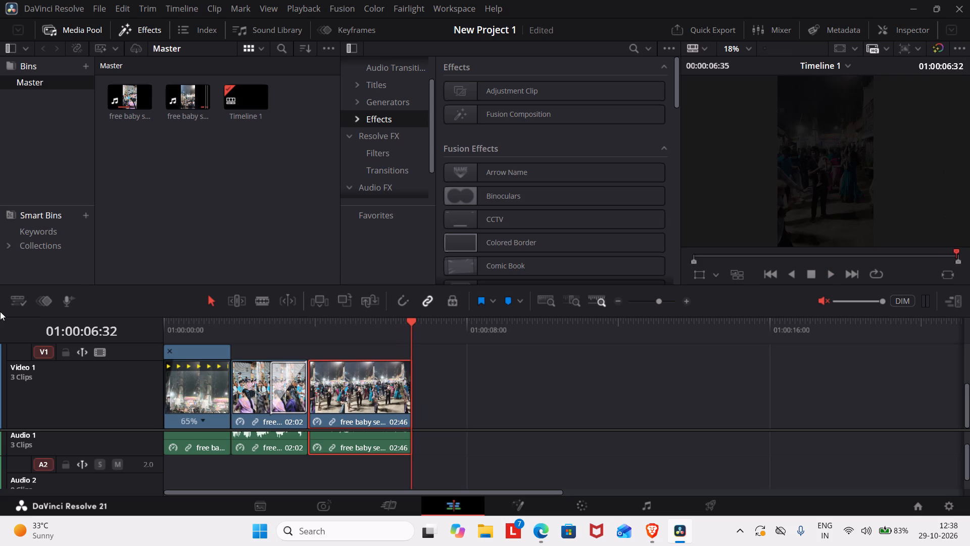
# Replay the opening of the second clip a couple of times, and place the playhead at 01:00:01:48.
pyautogui.click(239, 400)
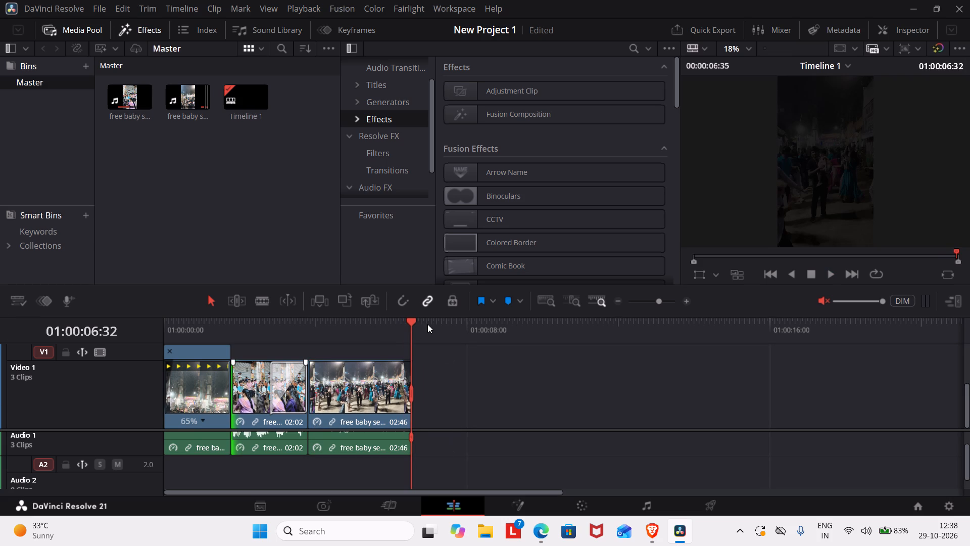
pyautogui.moveTo(411, 318); pyautogui.dragTo(234, 321)
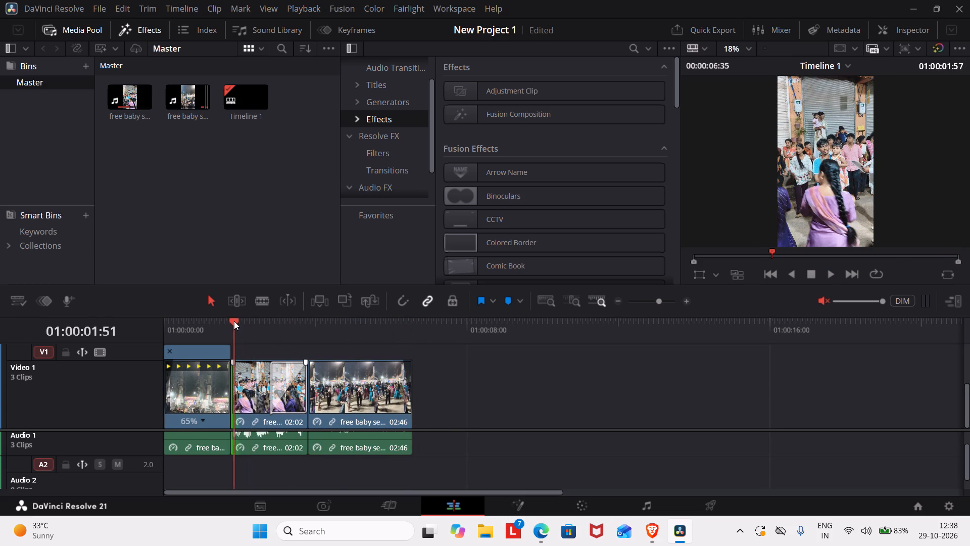
pyautogui.press('space')
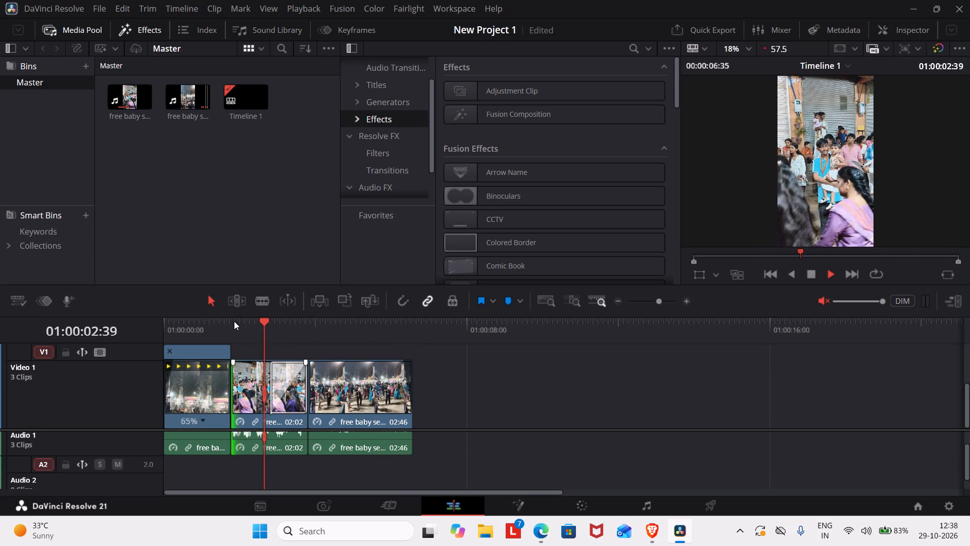
pyautogui.press('space')
pyautogui.moveTo(275, 323); pyautogui.dragTo(231, 324)
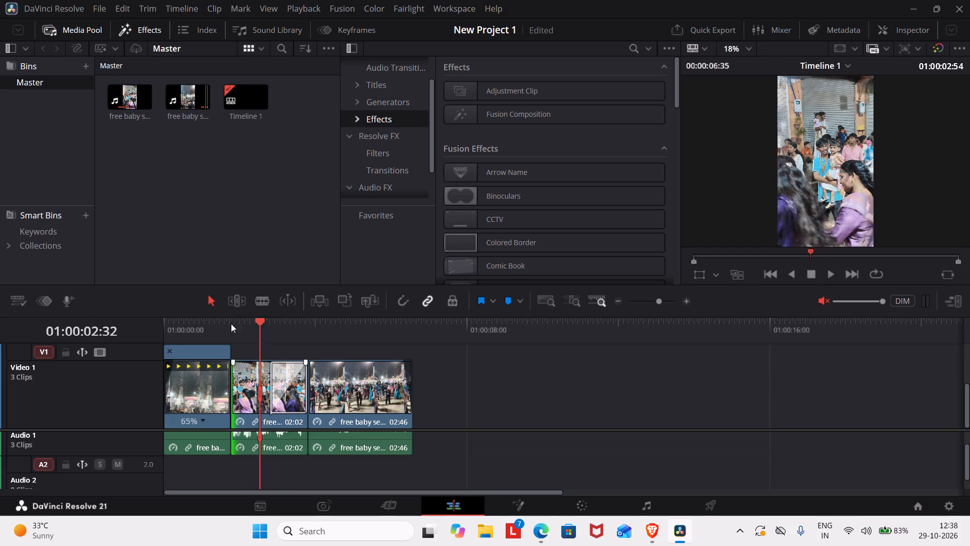
pyautogui.moveTo(231, 324); pyautogui.dragTo(211, 324)
pyautogui.press('space')
pyautogui.press('space')
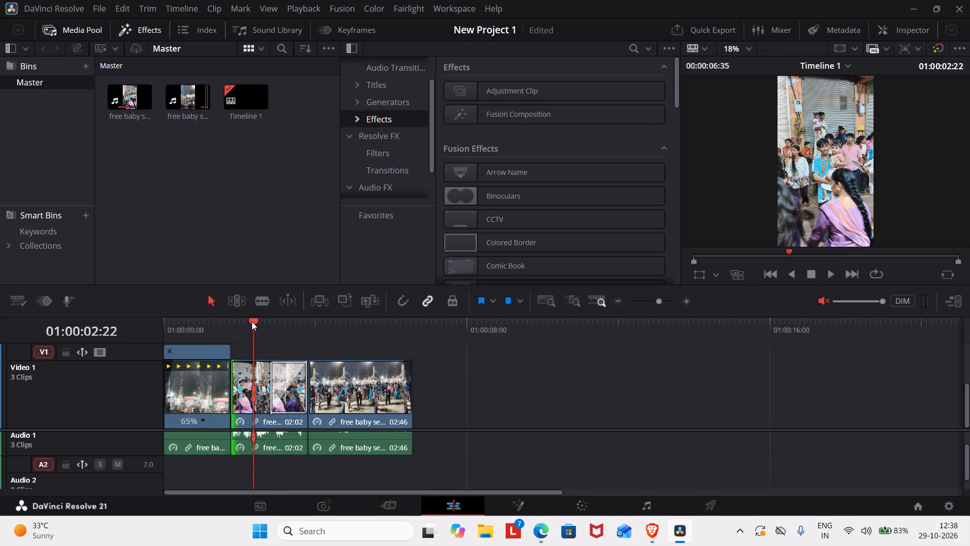
pyautogui.moveTo(251, 321); pyautogui.dragTo(226, 317)
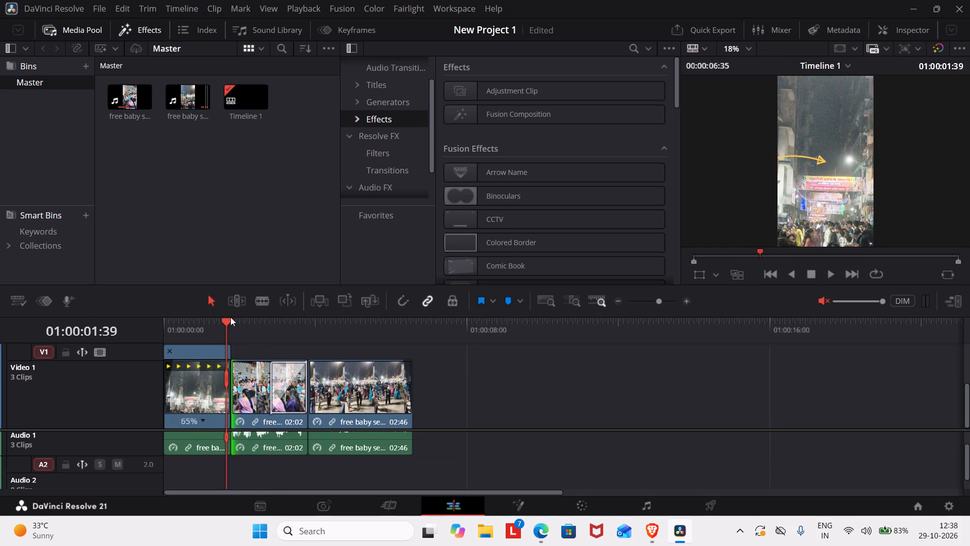
pyautogui.click(232, 317)
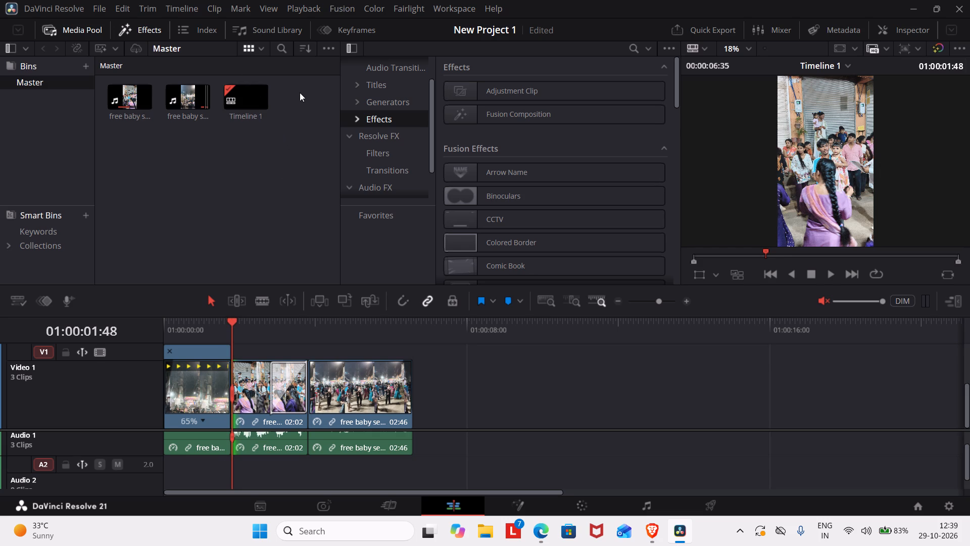
# With the second clip selected, browse the effects library and preview the DCTL Transition and Burn Away transitions.
pyautogui.click(365, 117)
pyautogui.click(253, 372)
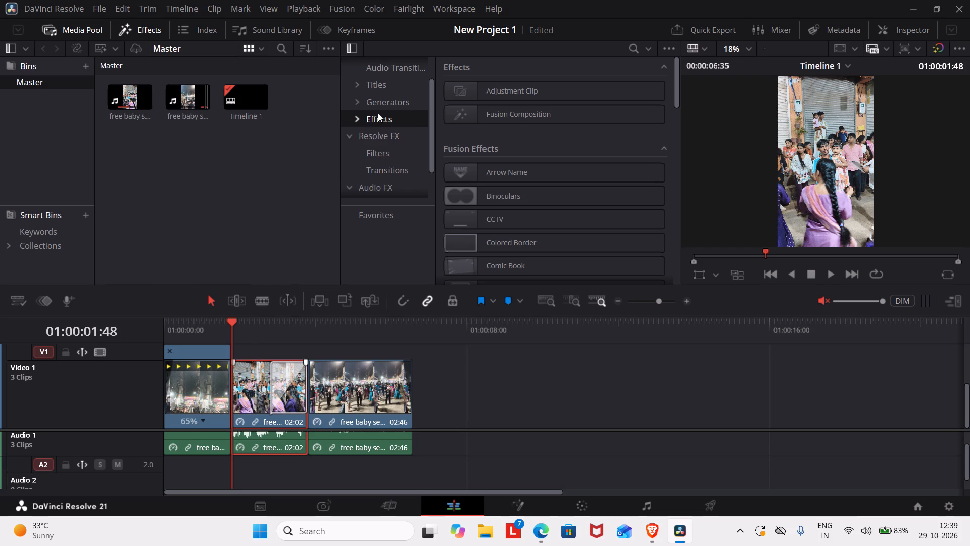
pyautogui.click(375, 112)
pyautogui.click(375, 151)
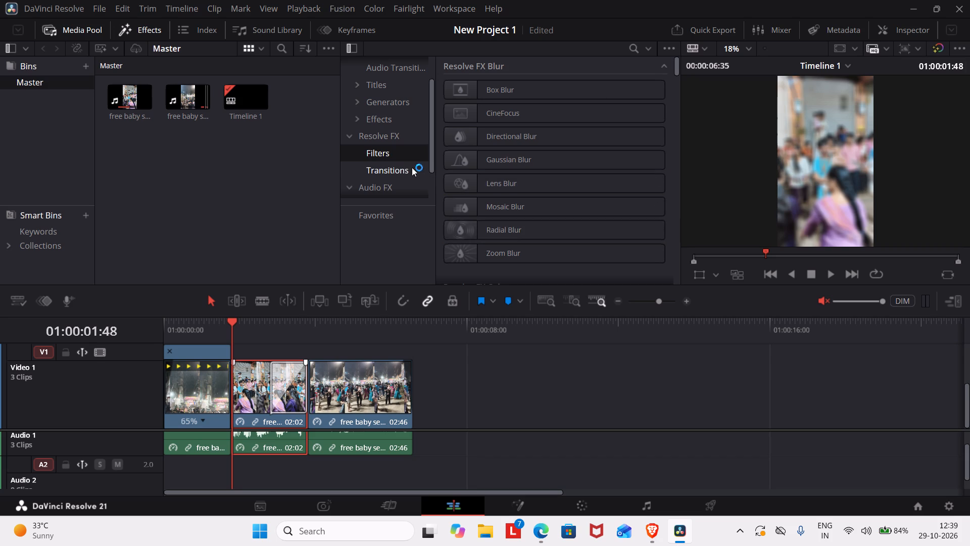
pyautogui.click(399, 167)
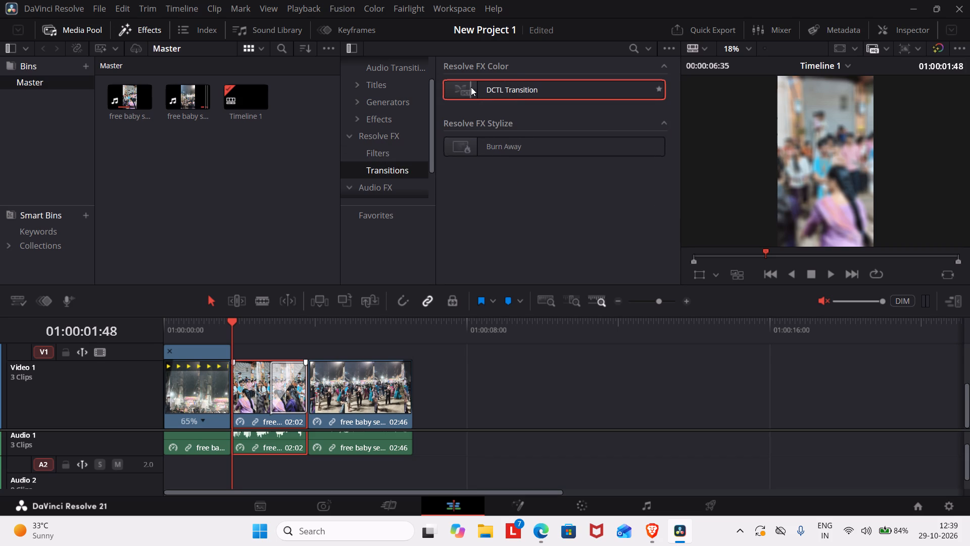
pyautogui.click(450, 89)
pyautogui.click(563, 146)
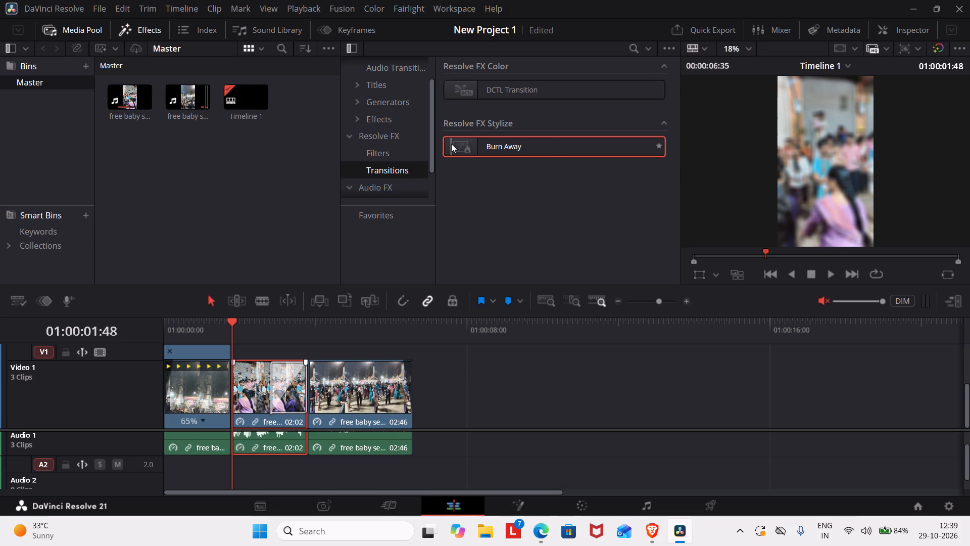
pyautogui.moveTo(452, 145); pyautogui.dragTo(463, 145)
# Look through the full list of Resolve FX filters and return to the Resolve FX transitions.
pyautogui.click(379, 118)
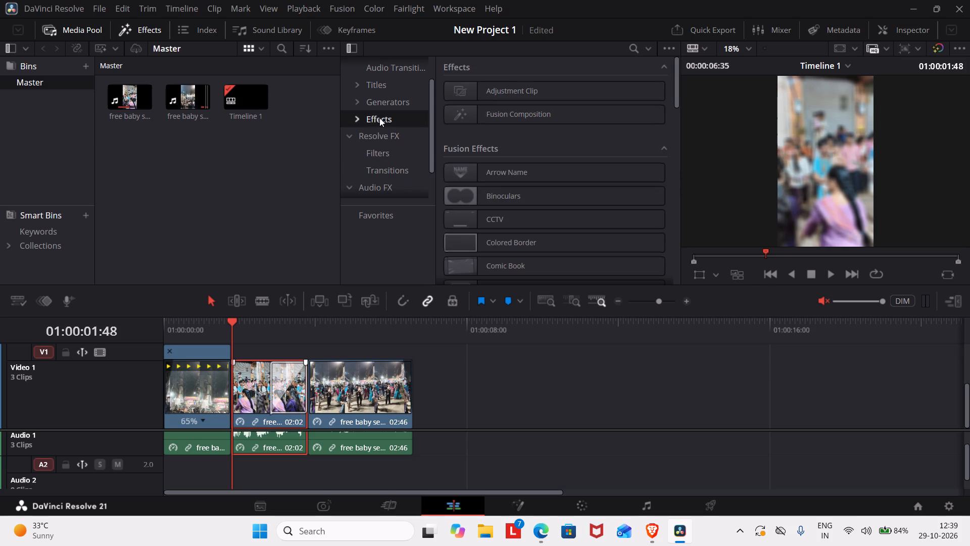
pyautogui.click(377, 149)
pyautogui.scroll(-6, 584, 168)
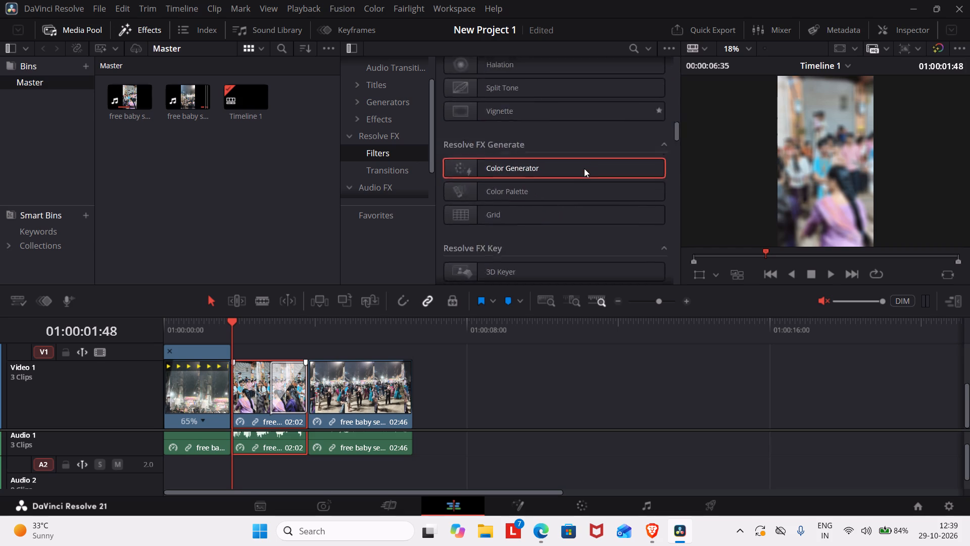
pyautogui.scroll(-15, 584, 168)
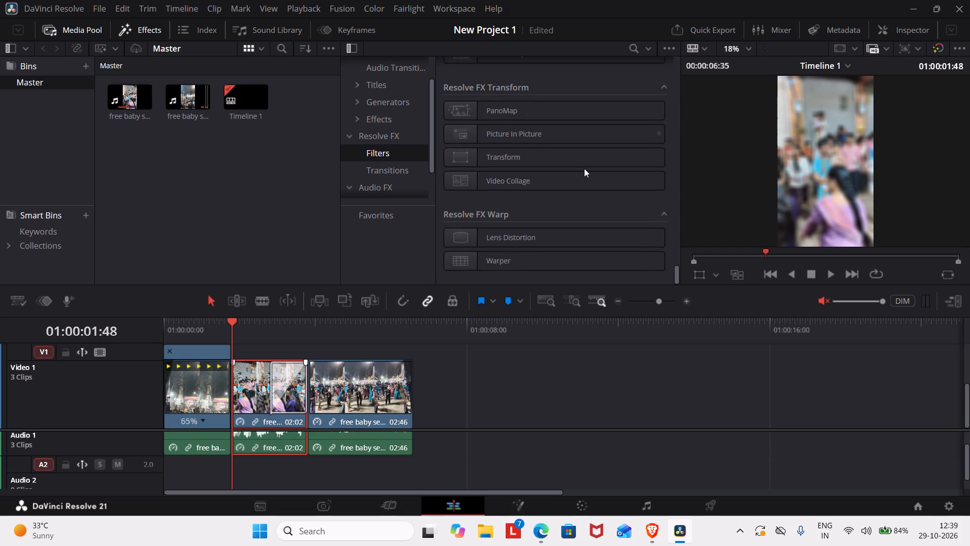
pyautogui.scroll(17, 584, 168)
pyautogui.scroll(8, 584, 168)
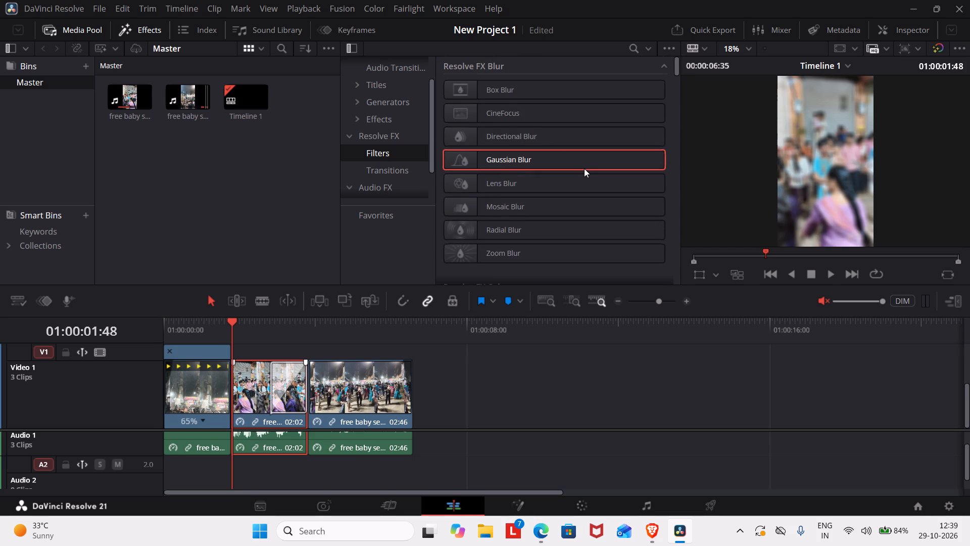
pyautogui.click(390, 131)
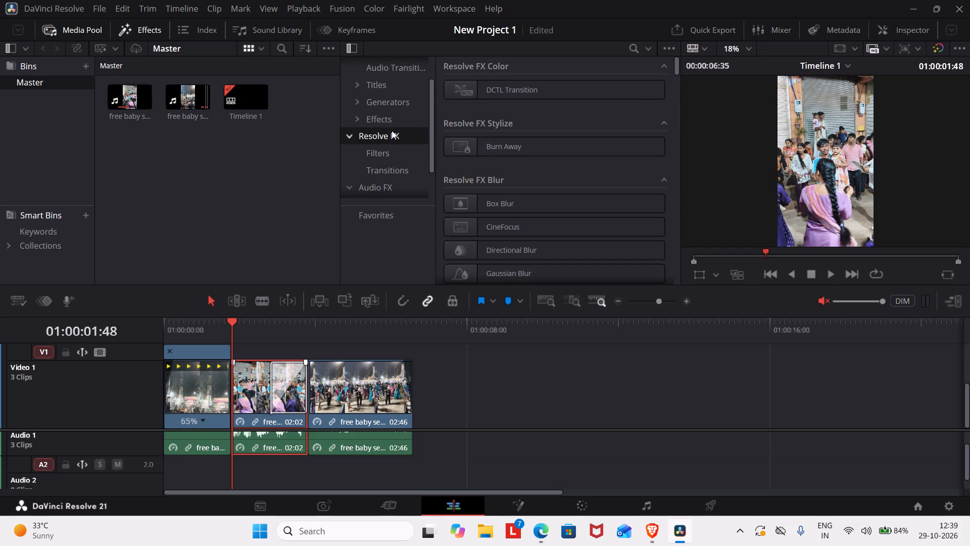
pyautogui.click(392, 174)
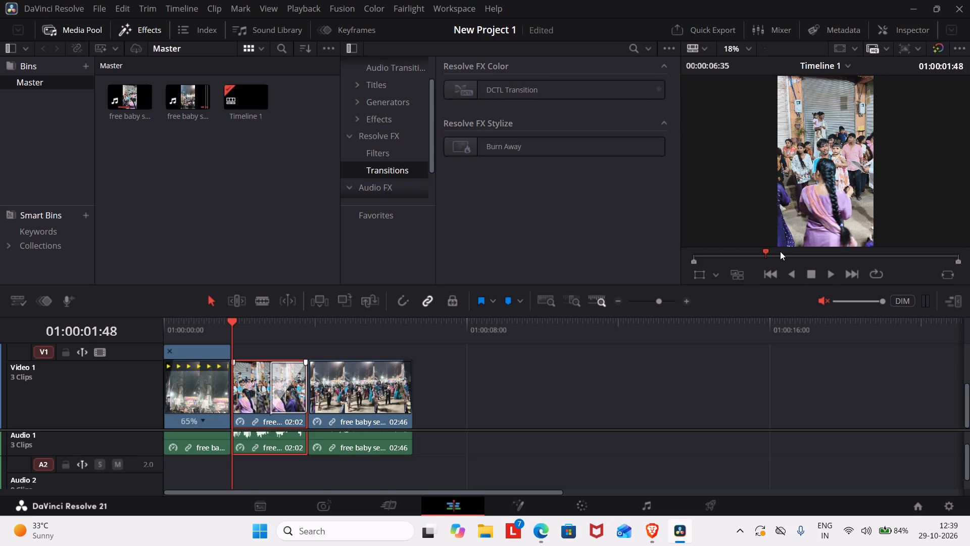
# Play Timeline 1 from 01:00:01:48 through to the end.
pyautogui.click(811, 278)
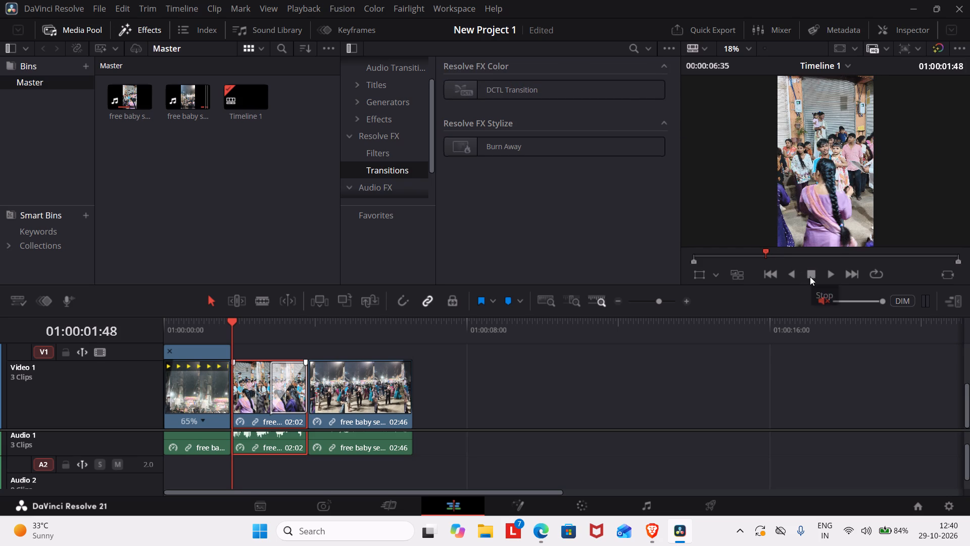
pyautogui.click(810, 277)
pyautogui.click(830, 274)
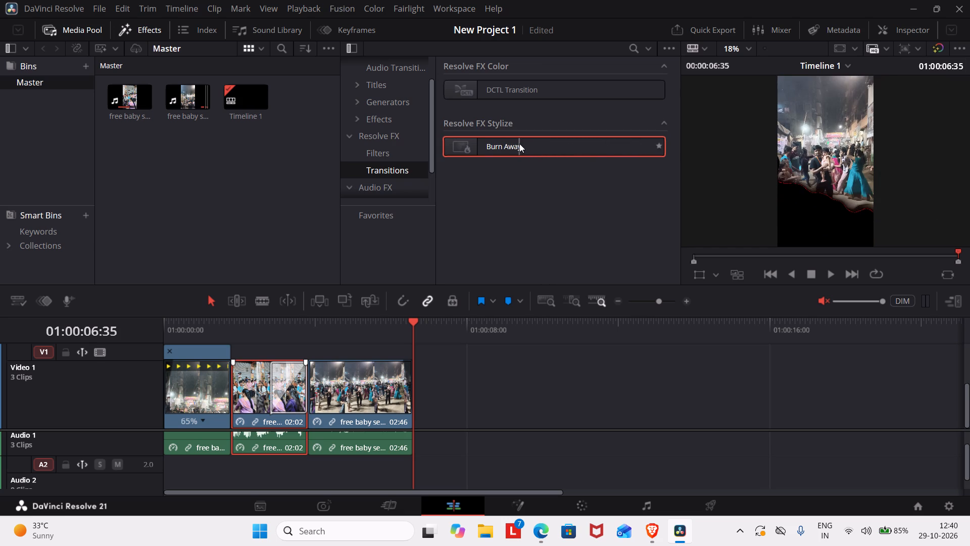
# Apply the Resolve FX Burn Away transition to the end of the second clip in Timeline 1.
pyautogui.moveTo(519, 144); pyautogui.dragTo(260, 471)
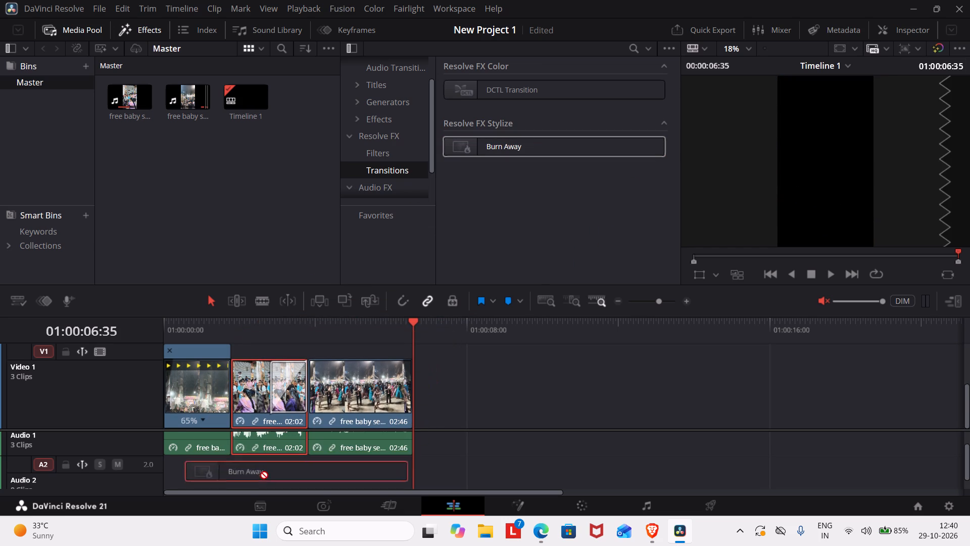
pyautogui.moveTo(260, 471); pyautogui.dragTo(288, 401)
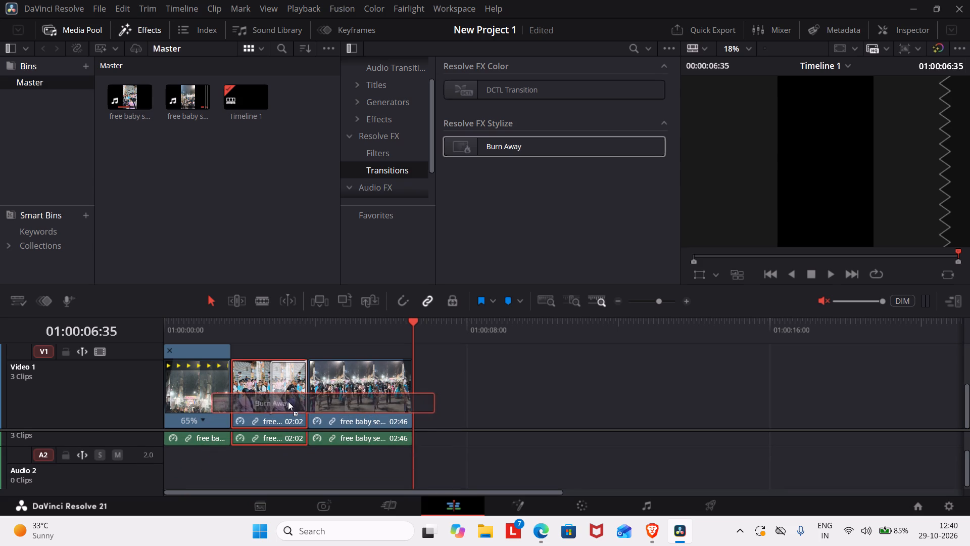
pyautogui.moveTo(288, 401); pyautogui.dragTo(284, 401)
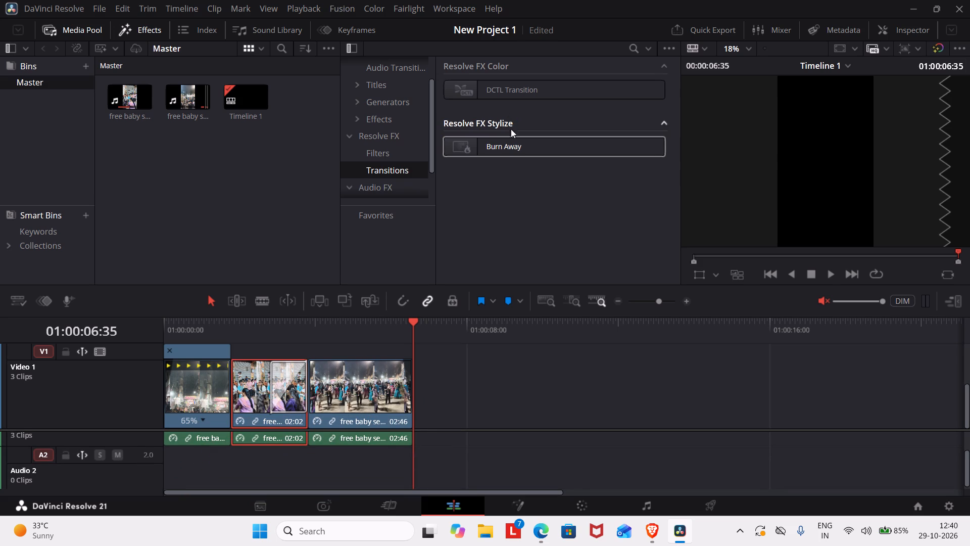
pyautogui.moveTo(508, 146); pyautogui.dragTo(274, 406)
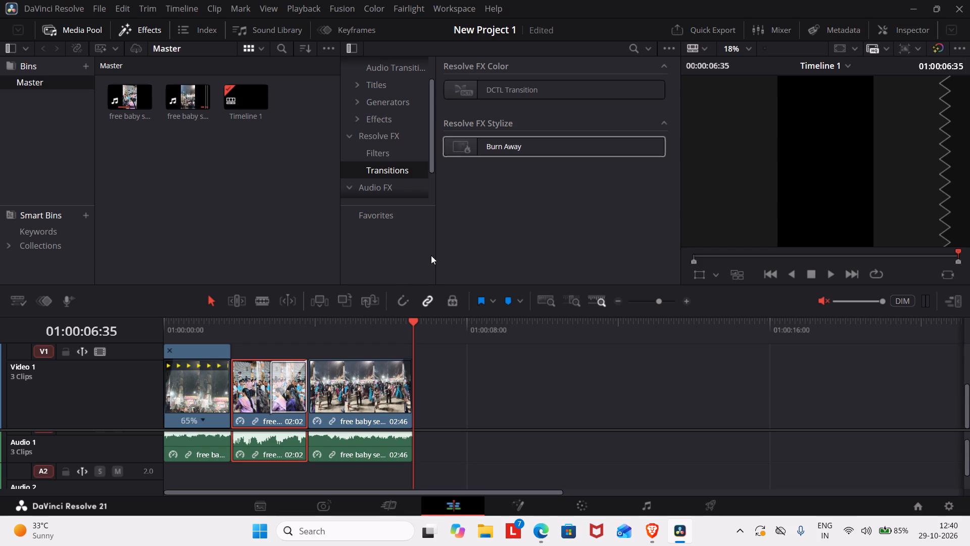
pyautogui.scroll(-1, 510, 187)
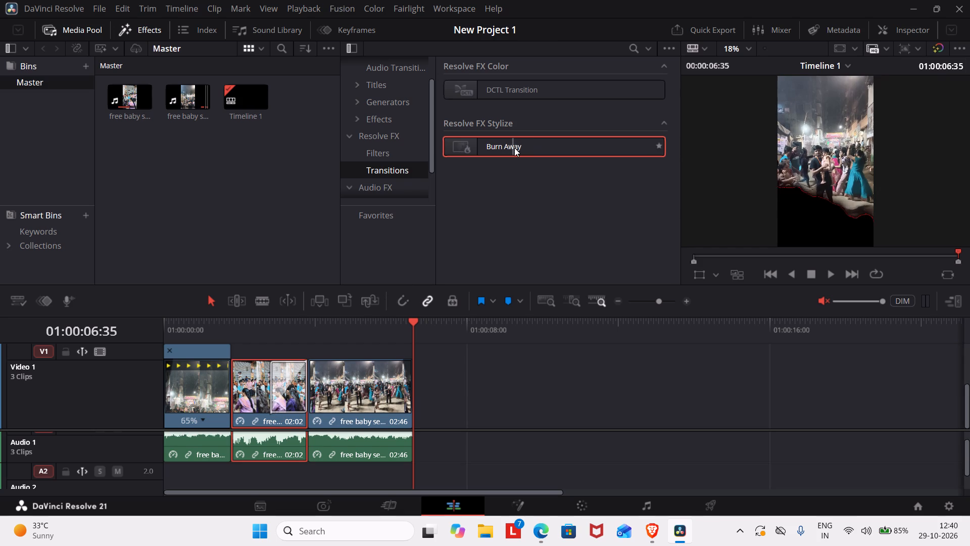
# Play the second clip through its Burn Away transition into the third clip several times, starting from 01:00:02:19 and earlier.
pyautogui.moveTo(408, 314); pyautogui.dragTo(351, 328)
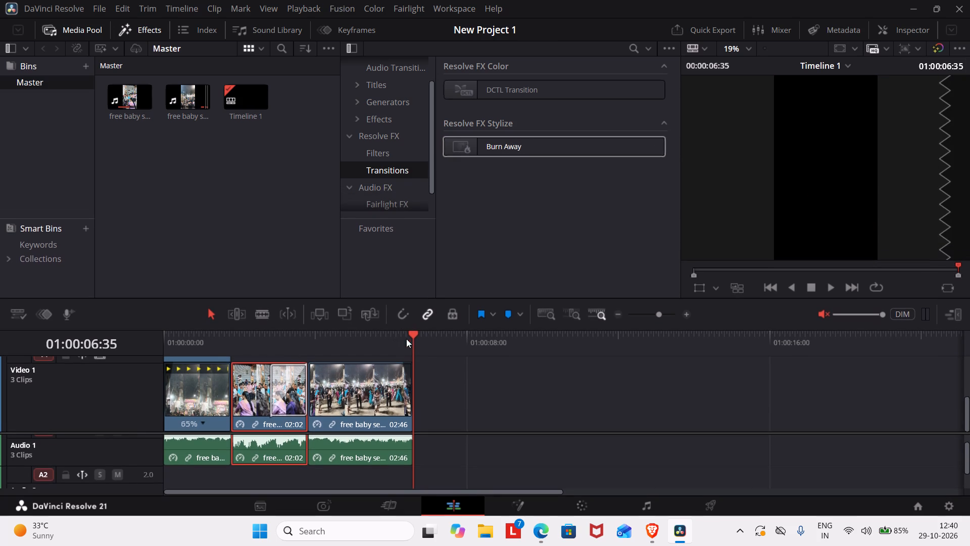
pyautogui.moveTo(413, 329); pyautogui.dragTo(336, 350)
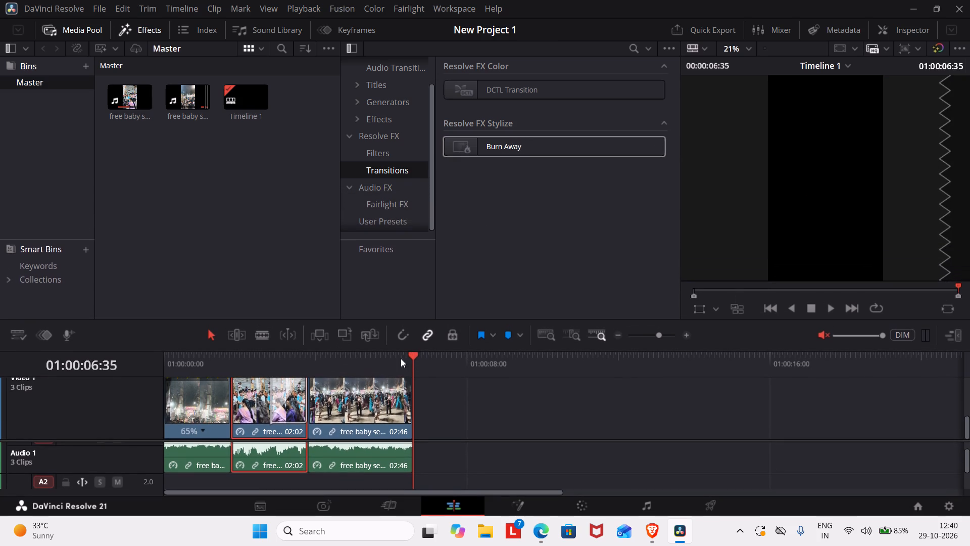
pyautogui.moveTo(411, 354); pyautogui.dragTo(252, 384)
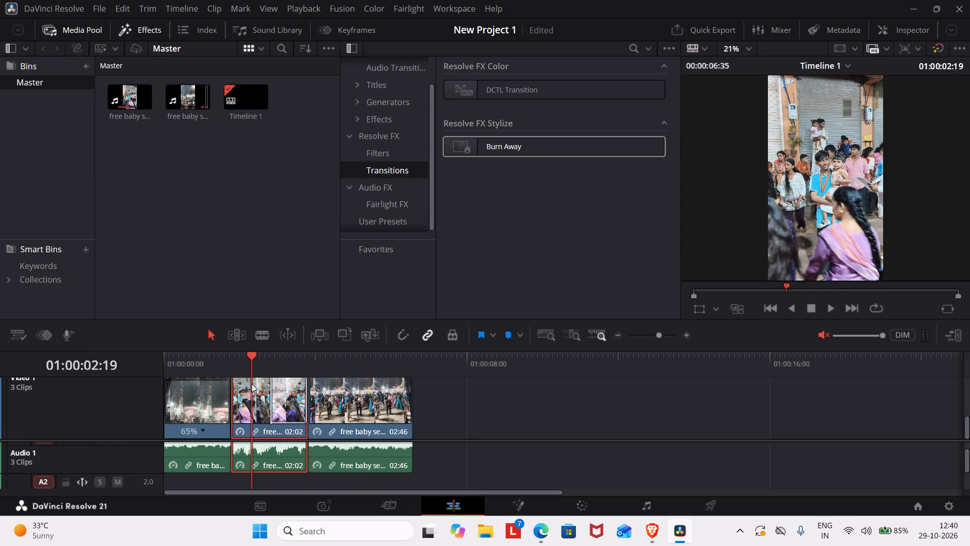
pyautogui.press('space')
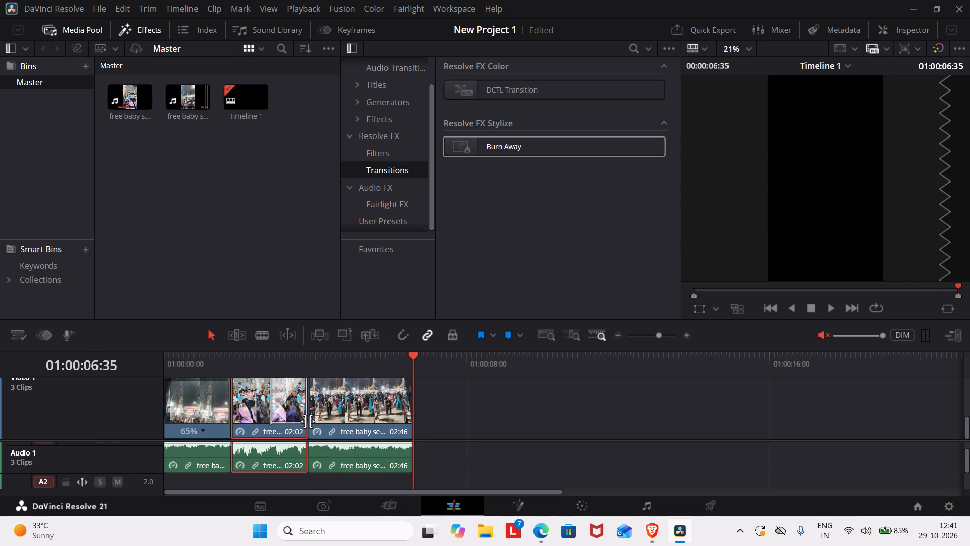
pyautogui.moveTo(410, 353); pyautogui.dragTo(224, 387)
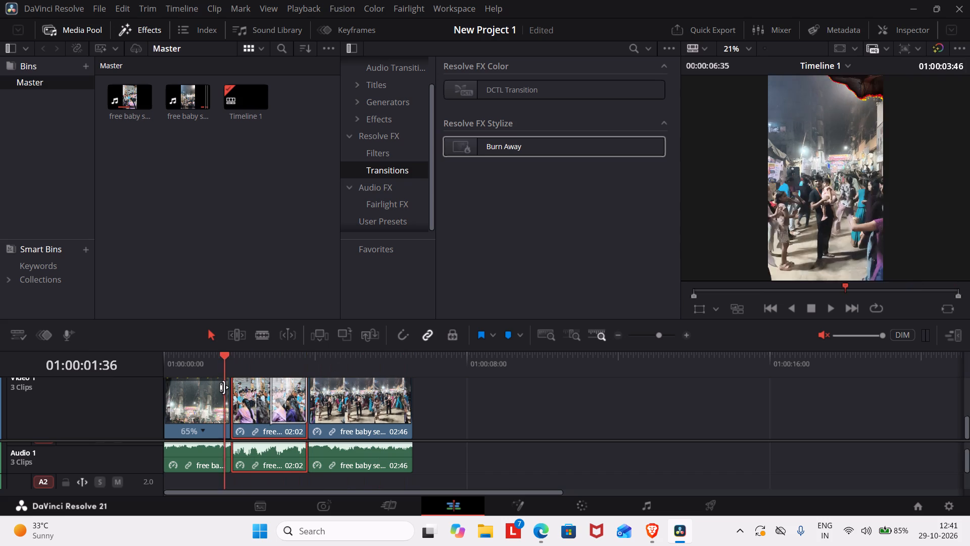
pyautogui.press('space')
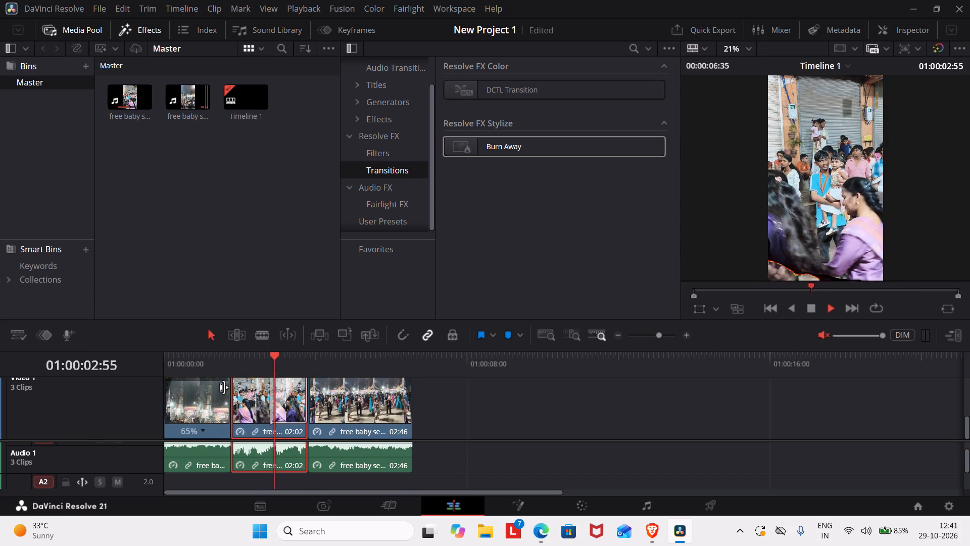
pyautogui.press('space')
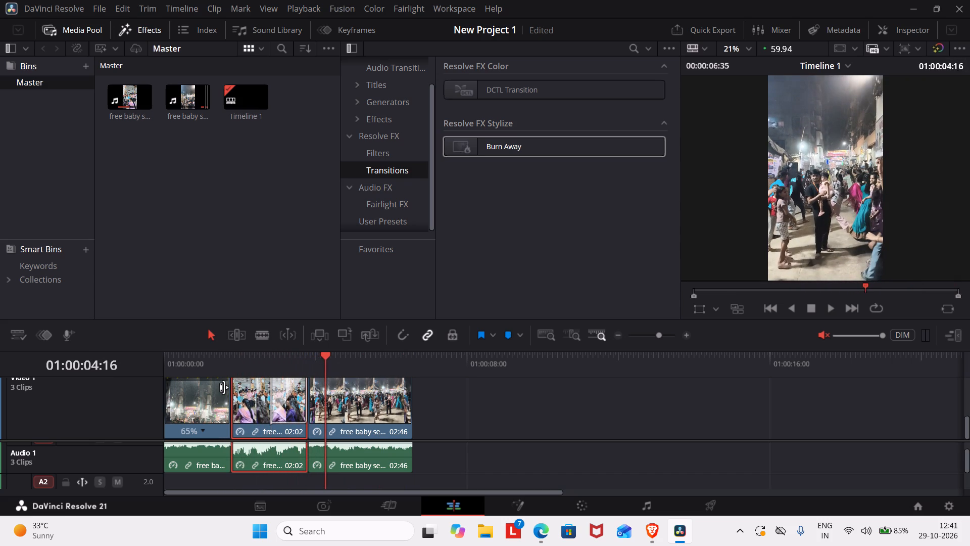
pyautogui.moveTo(318, 357); pyautogui.dragTo(281, 355)
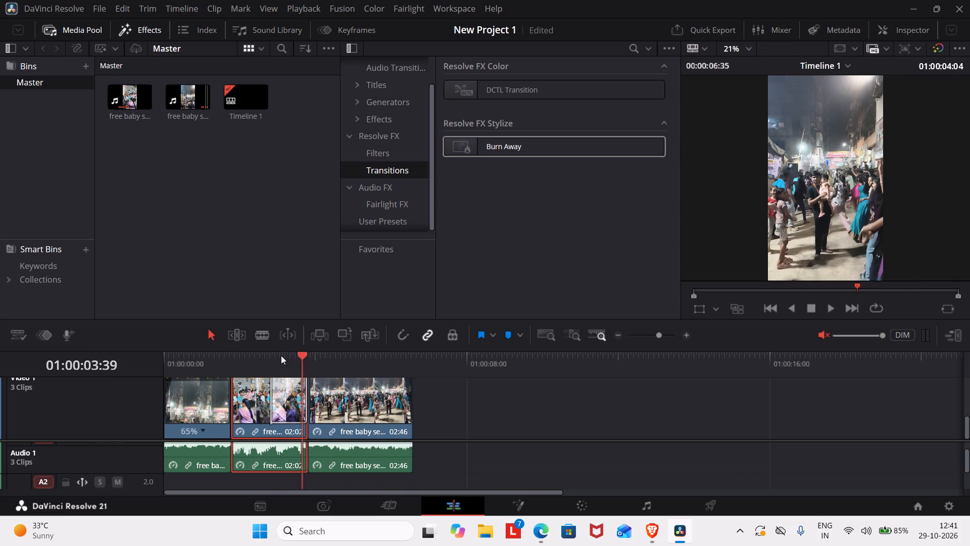
pyautogui.moveTo(281, 355); pyautogui.dragTo(208, 360)
pyautogui.press('space')
pyautogui.press('space')
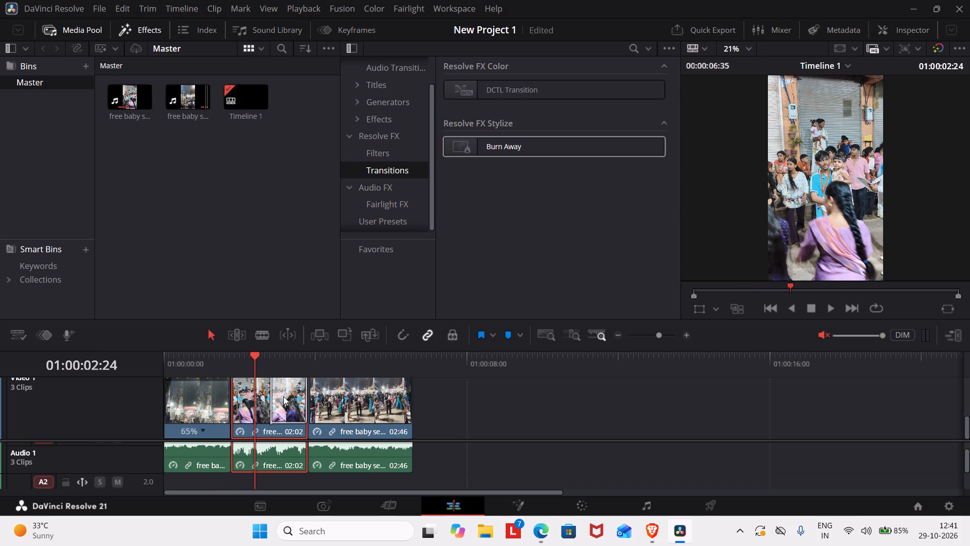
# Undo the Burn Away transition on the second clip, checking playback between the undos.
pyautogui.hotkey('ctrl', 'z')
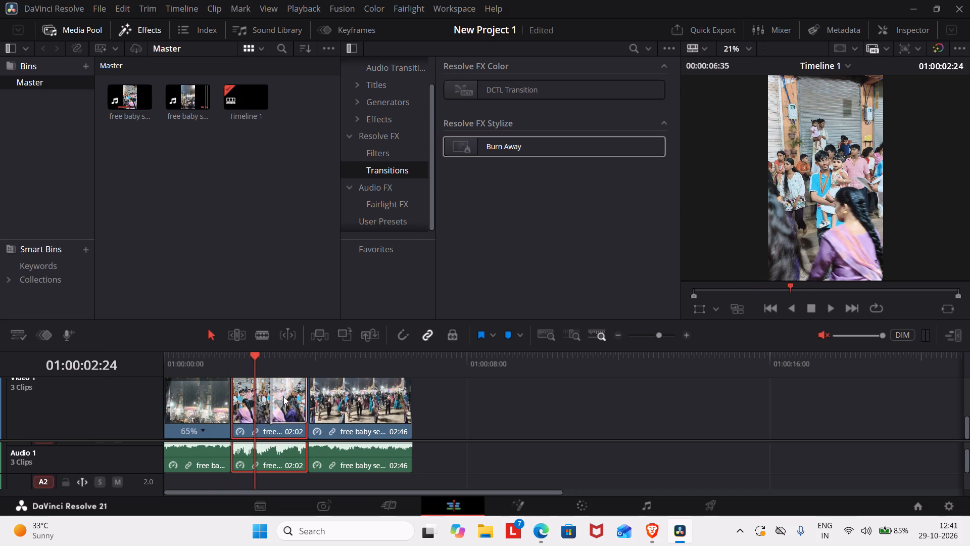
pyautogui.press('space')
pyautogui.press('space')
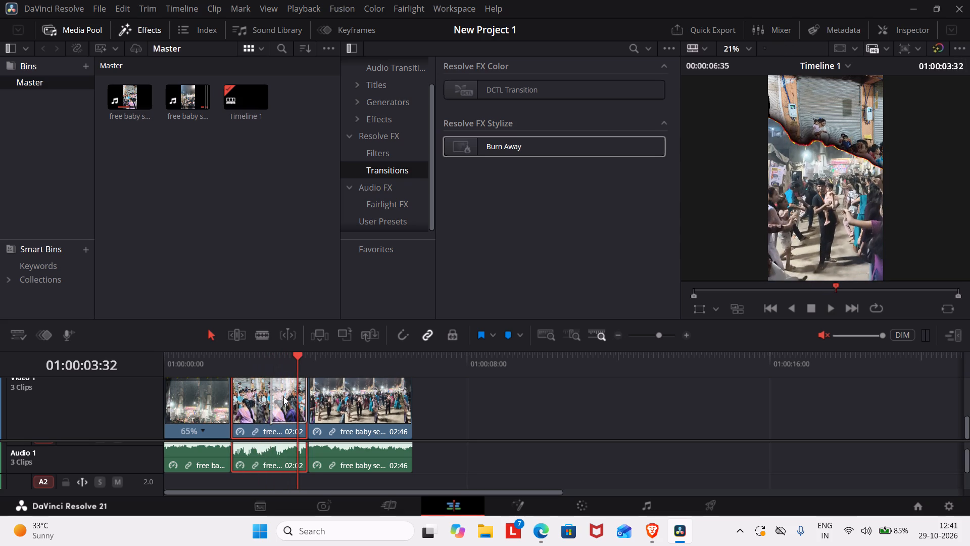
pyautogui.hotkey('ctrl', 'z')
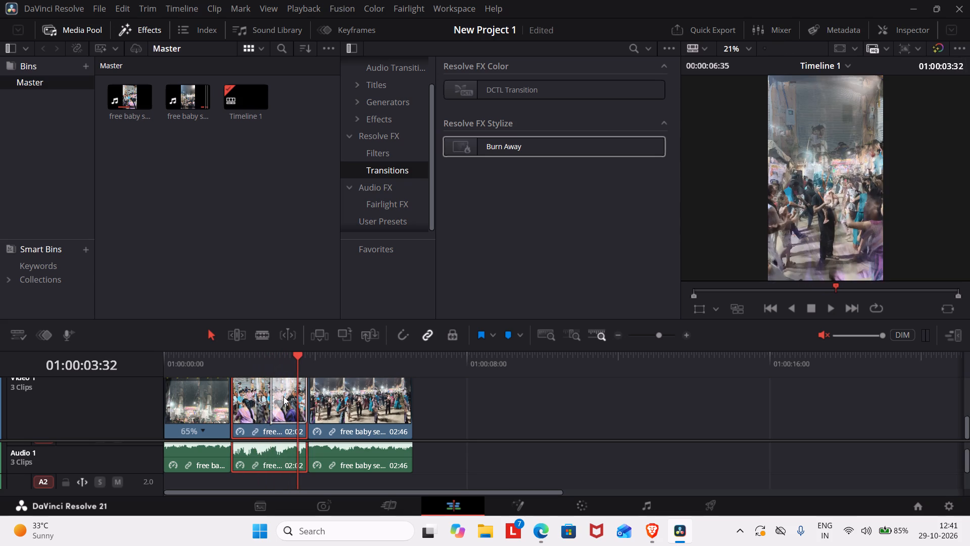
# Play on into the third clip, and replay Timeline 1 from its start up to the second clip's end transition.
pyautogui.press('space')
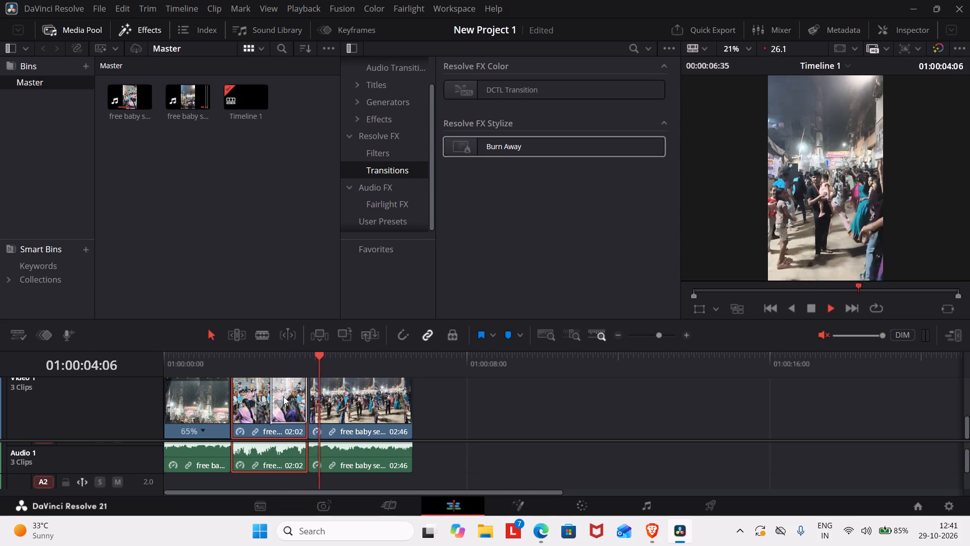
pyautogui.moveTo(381, 353); pyautogui.dragTo(294, 363)
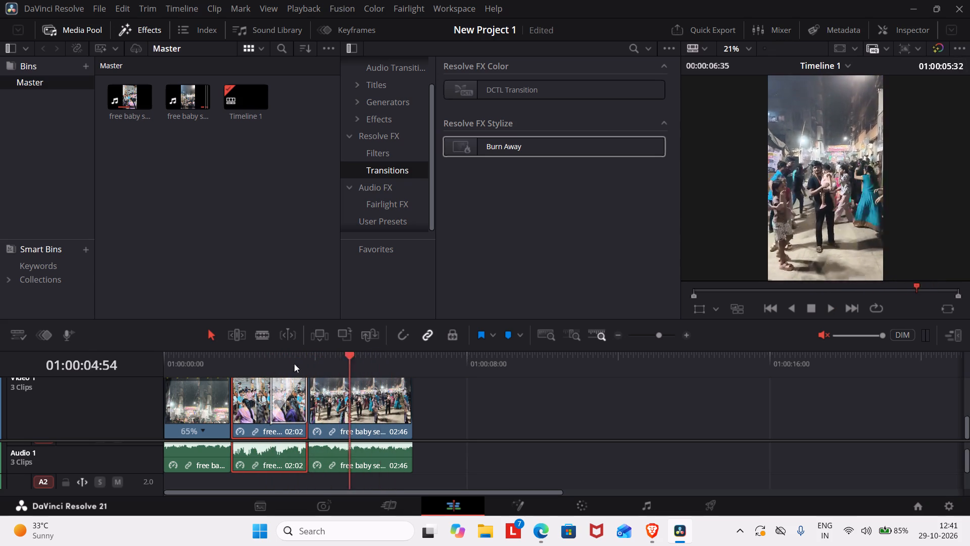
pyautogui.moveTo(294, 363); pyautogui.dragTo(159, 380)
pyautogui.press('space')
pyautogui.press('space')
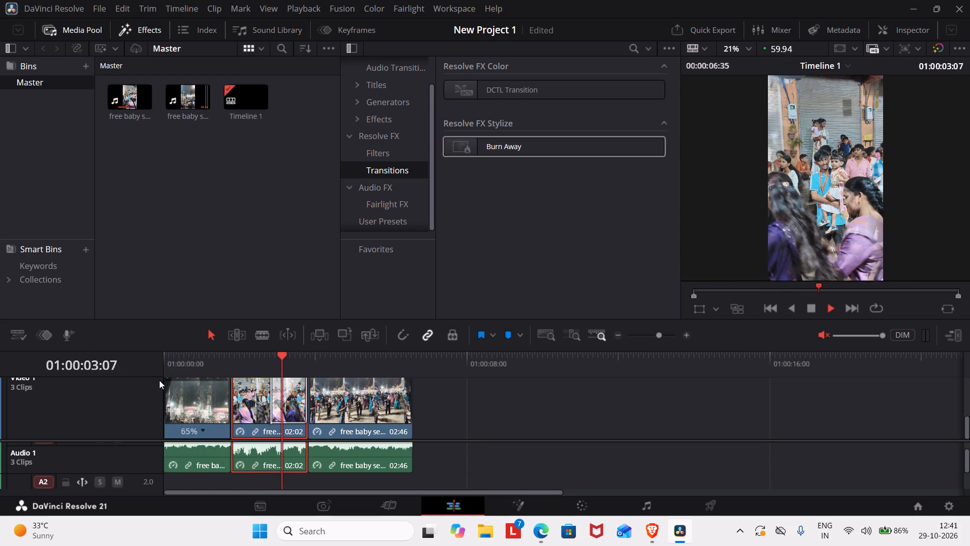
pyautogui.press('space')
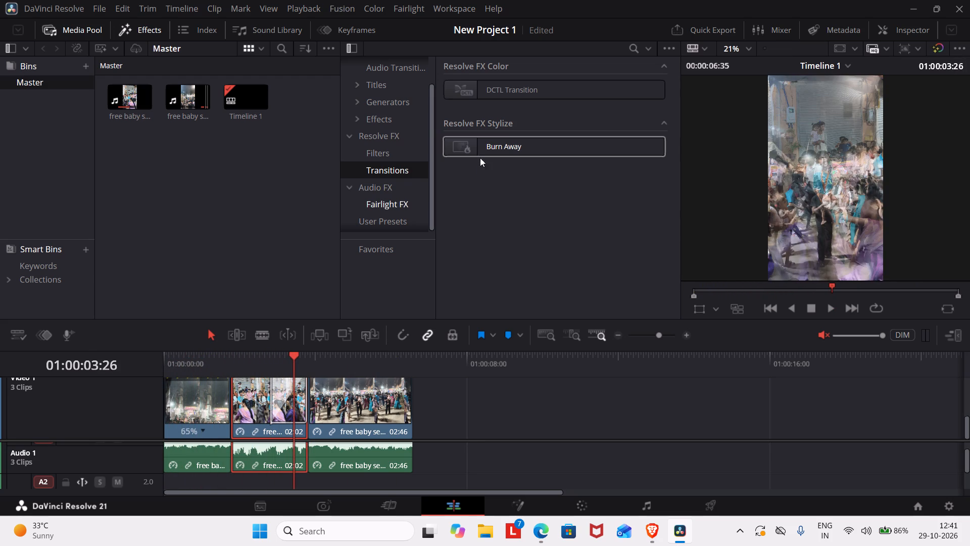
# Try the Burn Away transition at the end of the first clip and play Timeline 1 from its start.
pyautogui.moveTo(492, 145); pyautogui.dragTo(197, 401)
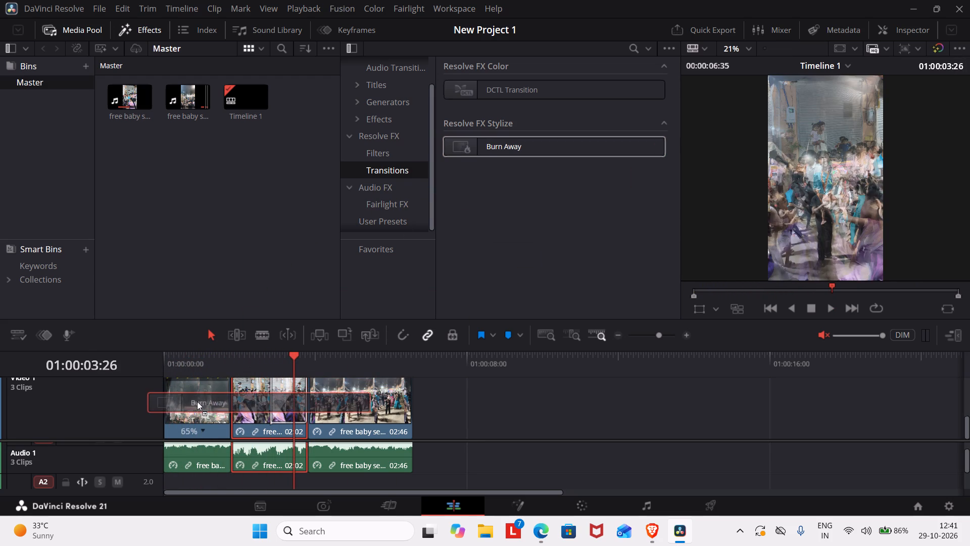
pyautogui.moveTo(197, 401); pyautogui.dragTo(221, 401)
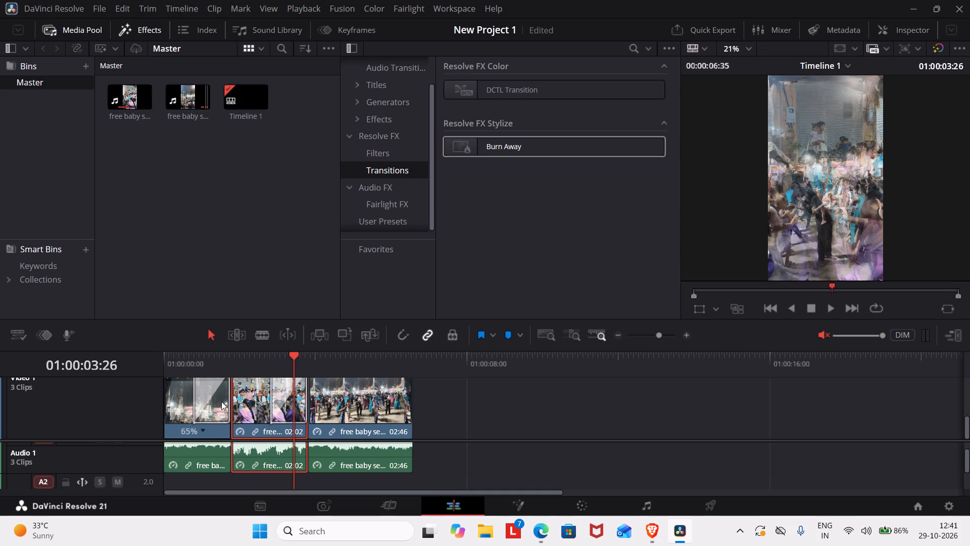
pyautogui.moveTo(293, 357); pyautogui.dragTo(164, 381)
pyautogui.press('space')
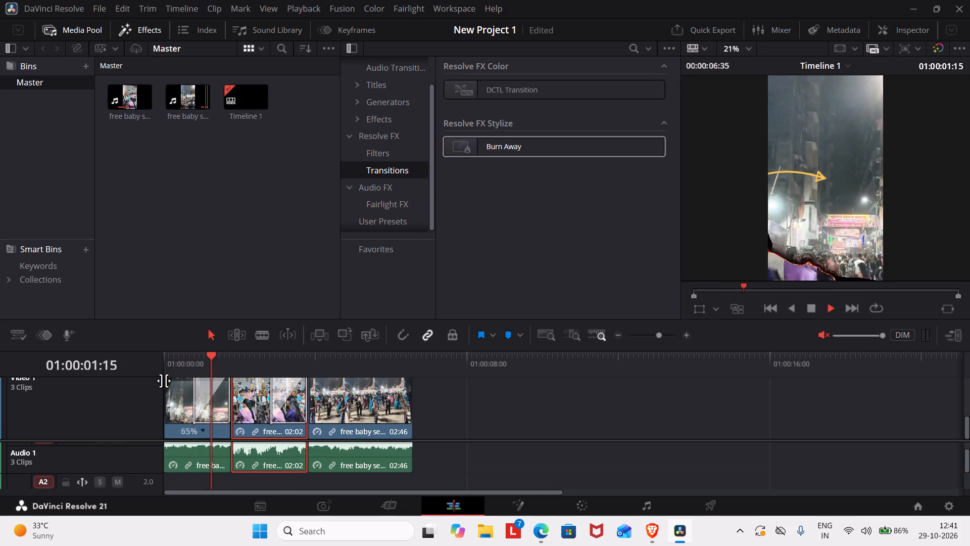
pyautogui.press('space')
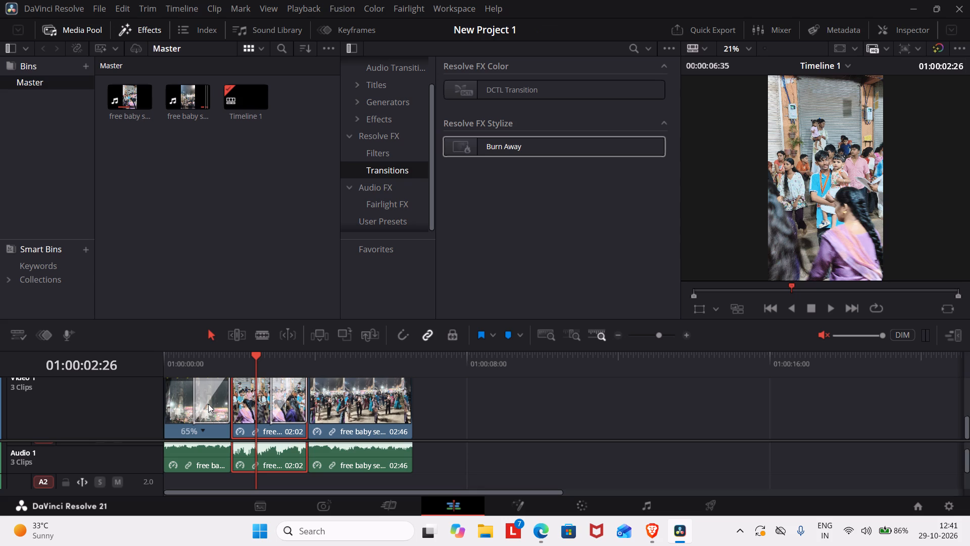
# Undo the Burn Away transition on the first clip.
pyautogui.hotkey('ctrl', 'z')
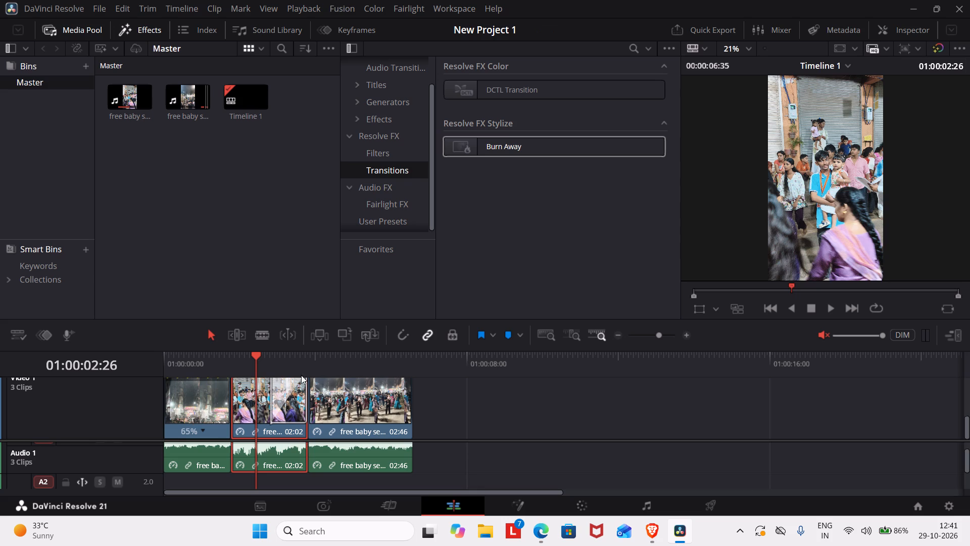
# Play the last part of the third clip through to the end of the timeline.
pyautogui.moveTo(253, 352); pyautogui.dragTo(387, 388)
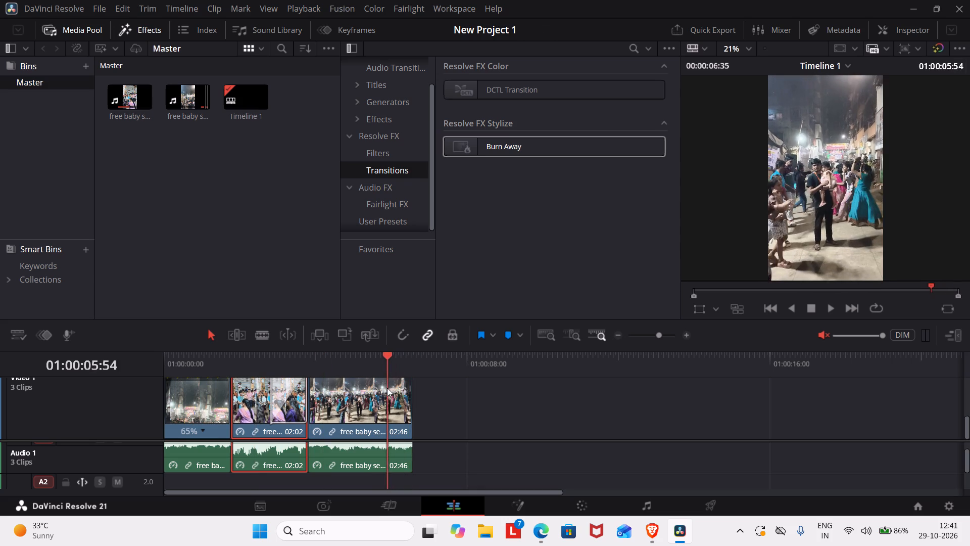
pyautogui.moveTo(387, 388); pyautogui.dragTo(379, 390)
pyautogui.press('space')
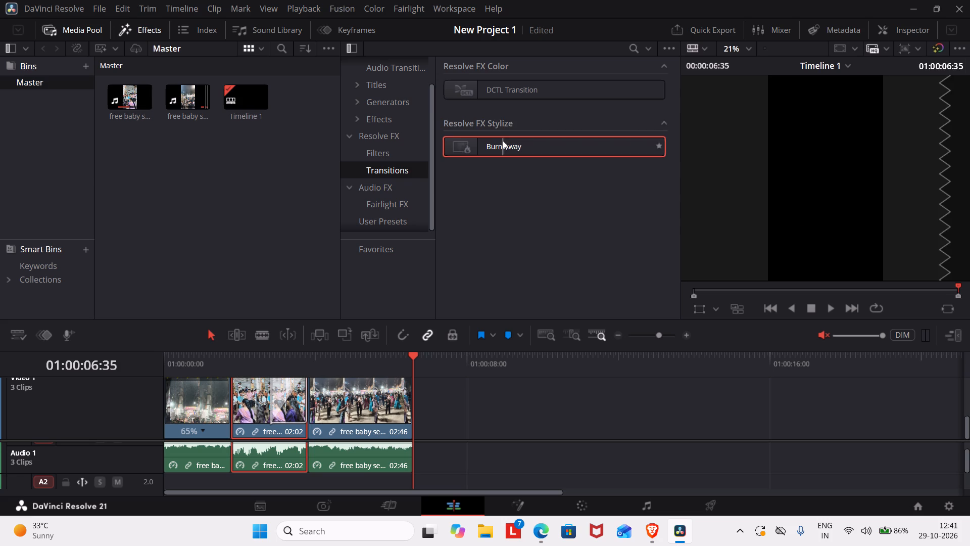
# Apply the Burn Away transition to the end of the third clip.
pyautogui.moveTo(502, 141); pyautogui.dragTo(395, 407)
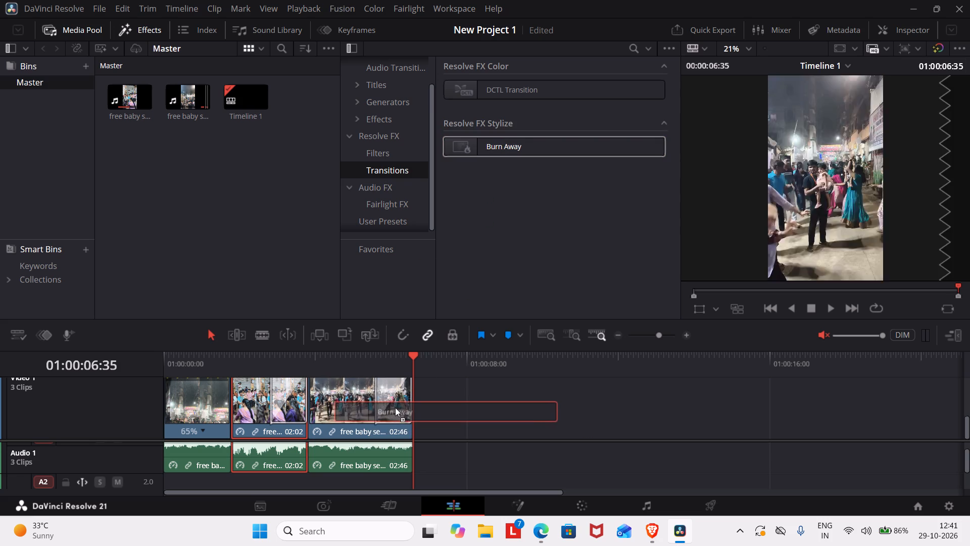
pyautogui.moveTo(395, 407); pyautogui.dragTo(396, 408)
# Play the third clip through its Burn Away ending, and replay Timeline 1 from start to end.
pyautogui.moveTo(408, 364); pyautogui.dragTo(348, 370)
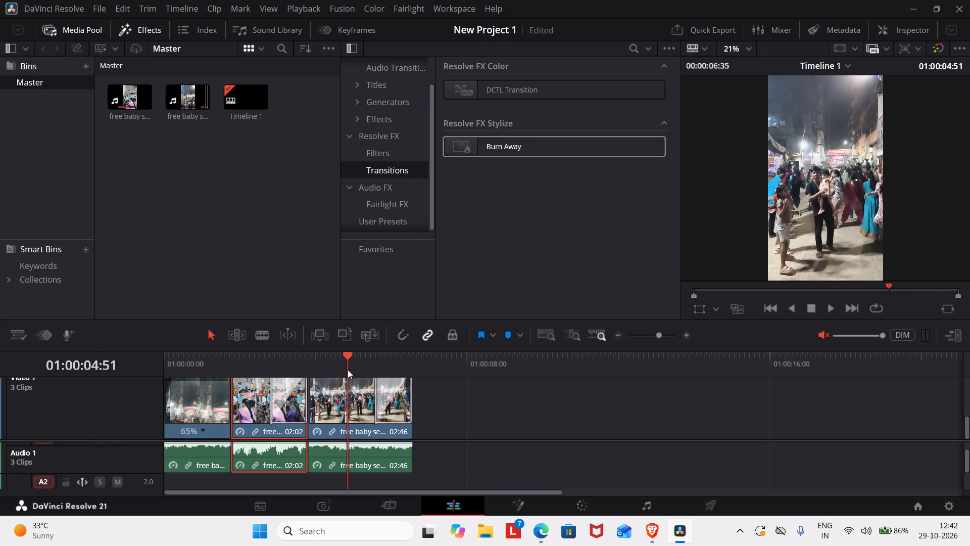
pyautogui.moveTo(348, 370); pyautogui.dragTo(329, 357)
pyautogui.press('space')
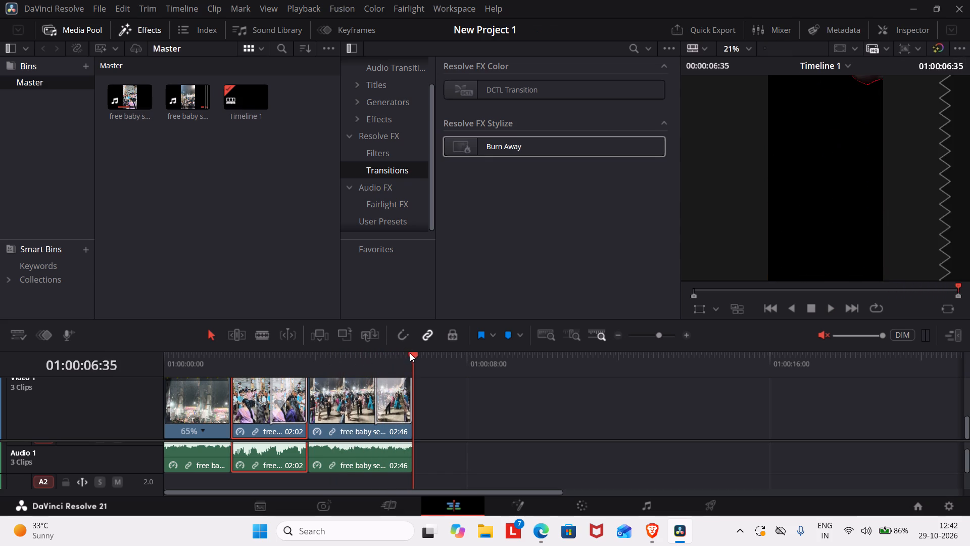
pyautogui.moveTo(412, 353); pyautogui.dragTo(0, 454)
pyautogui.press('space')
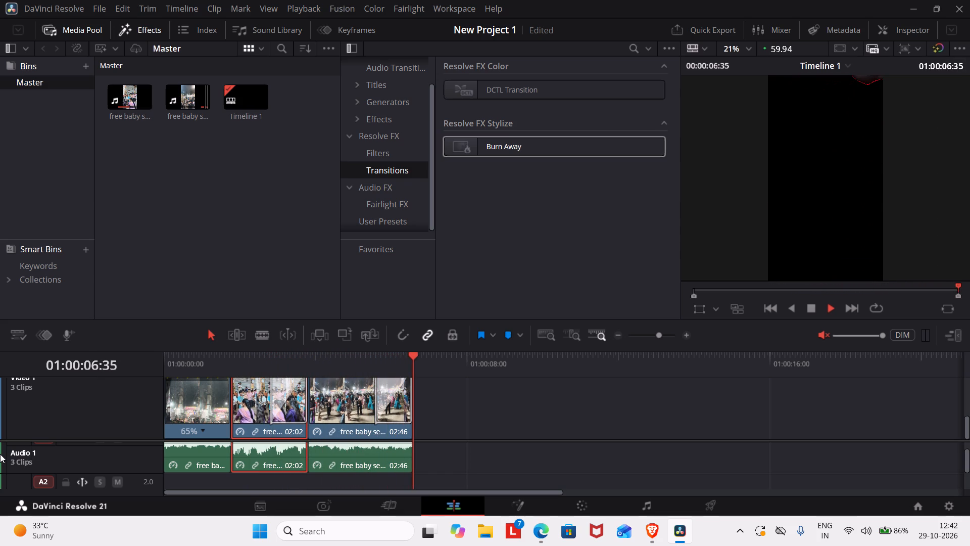
pyautogui.press('space')
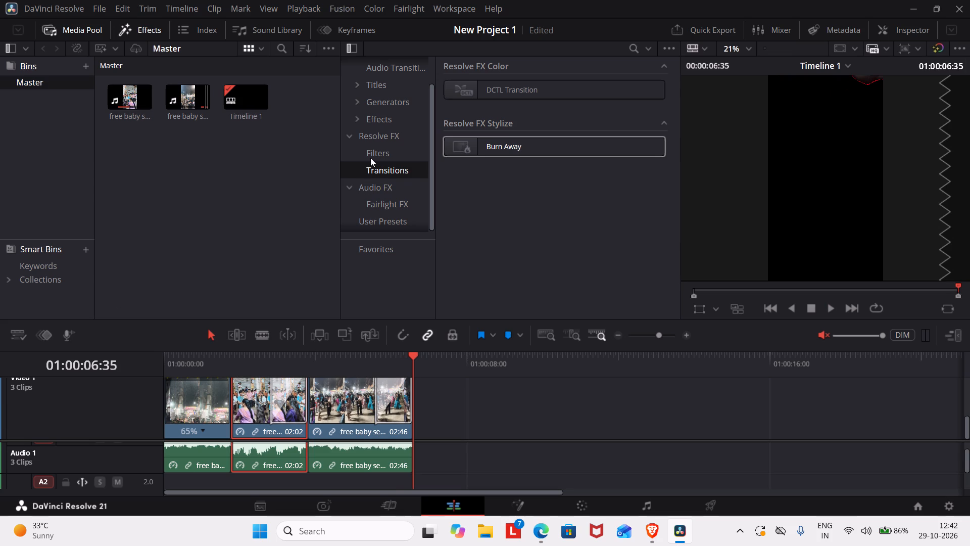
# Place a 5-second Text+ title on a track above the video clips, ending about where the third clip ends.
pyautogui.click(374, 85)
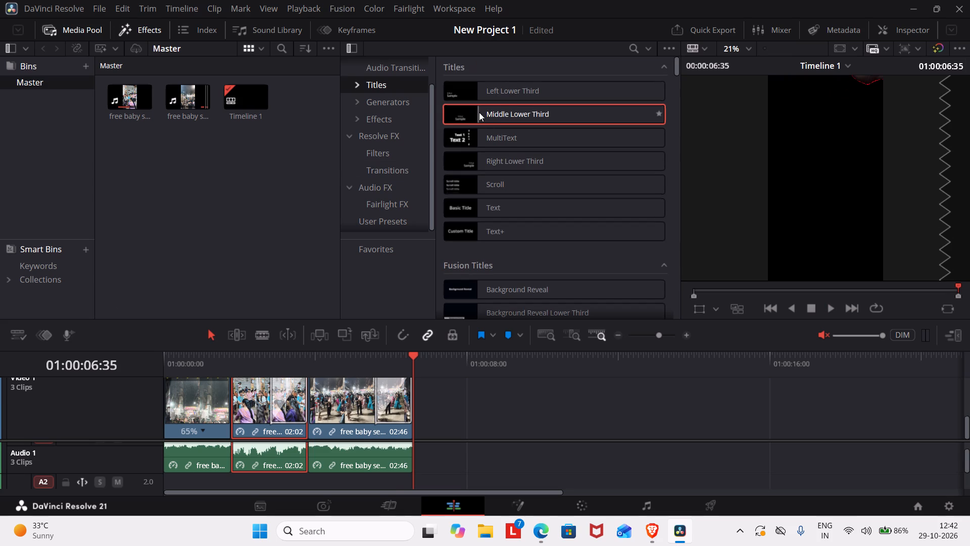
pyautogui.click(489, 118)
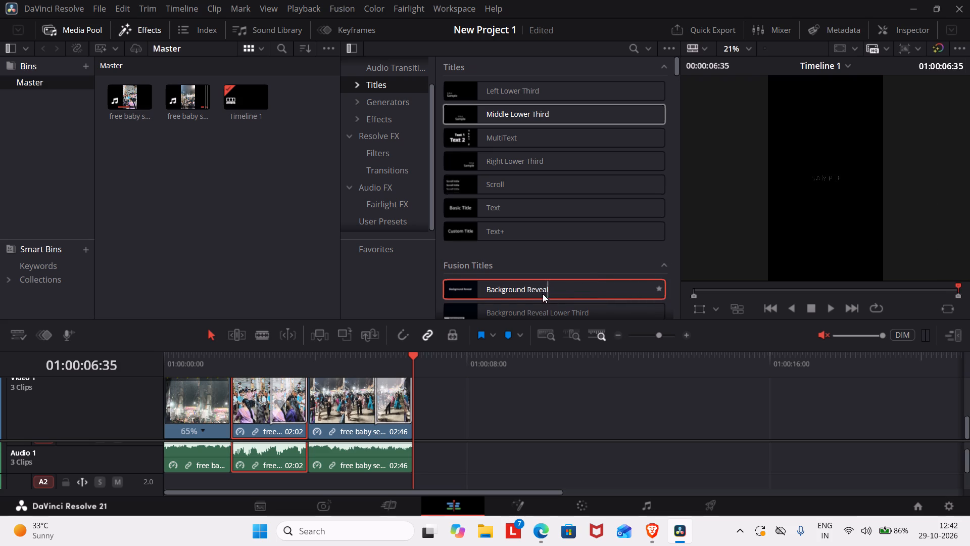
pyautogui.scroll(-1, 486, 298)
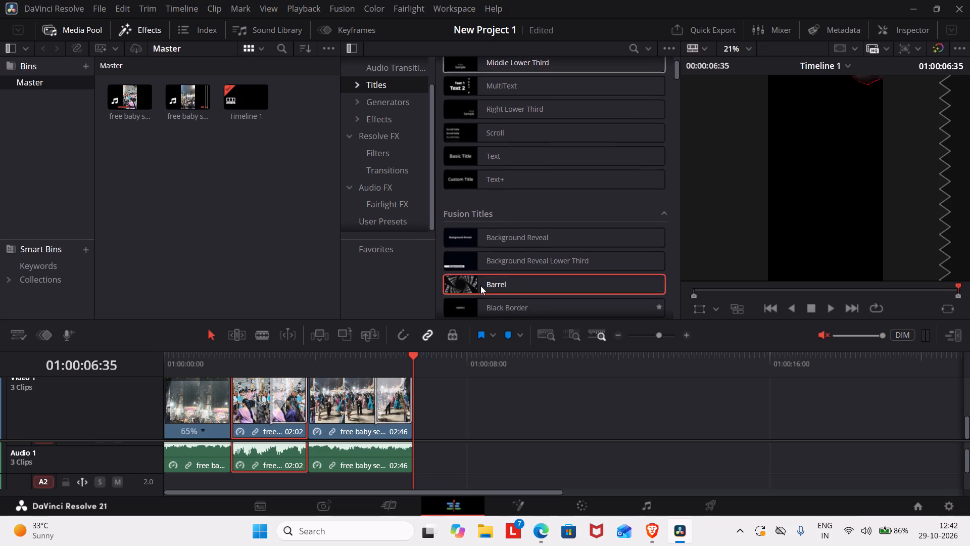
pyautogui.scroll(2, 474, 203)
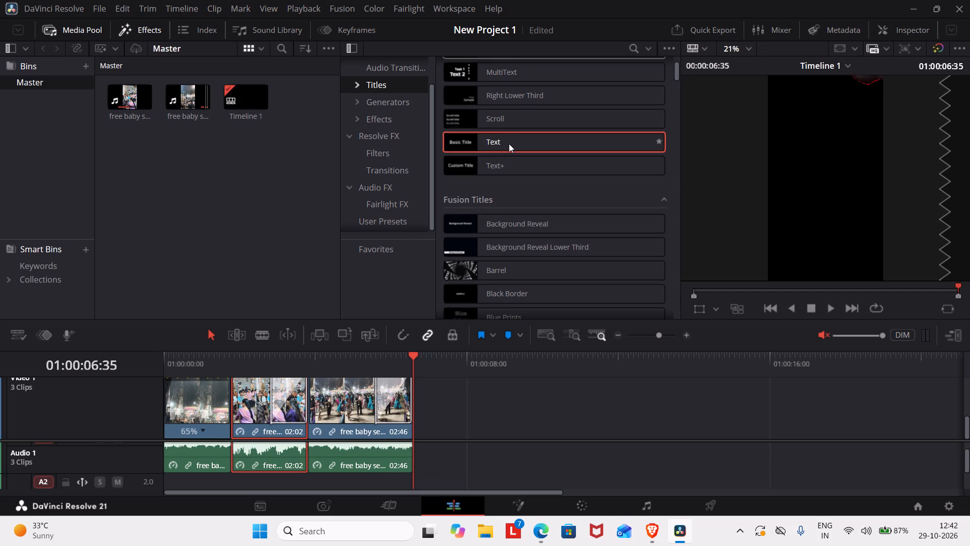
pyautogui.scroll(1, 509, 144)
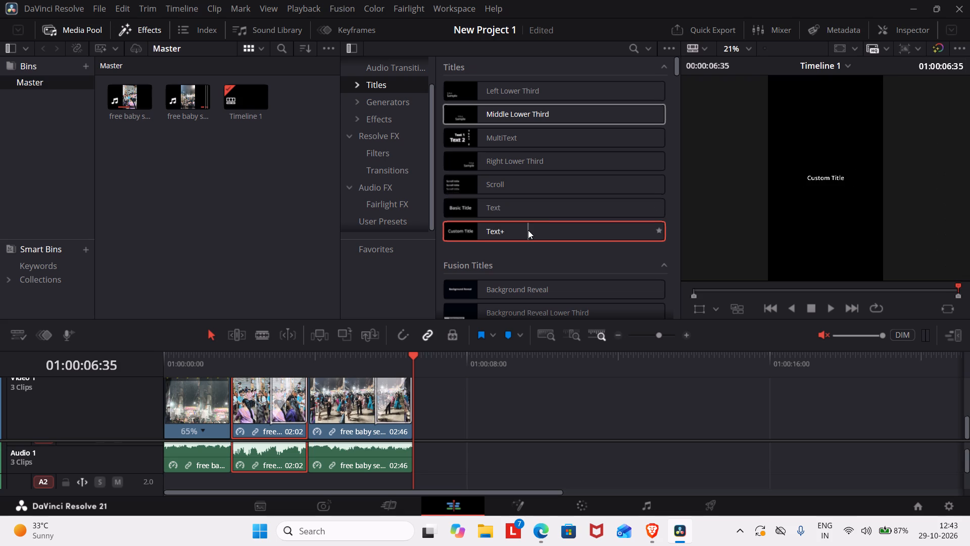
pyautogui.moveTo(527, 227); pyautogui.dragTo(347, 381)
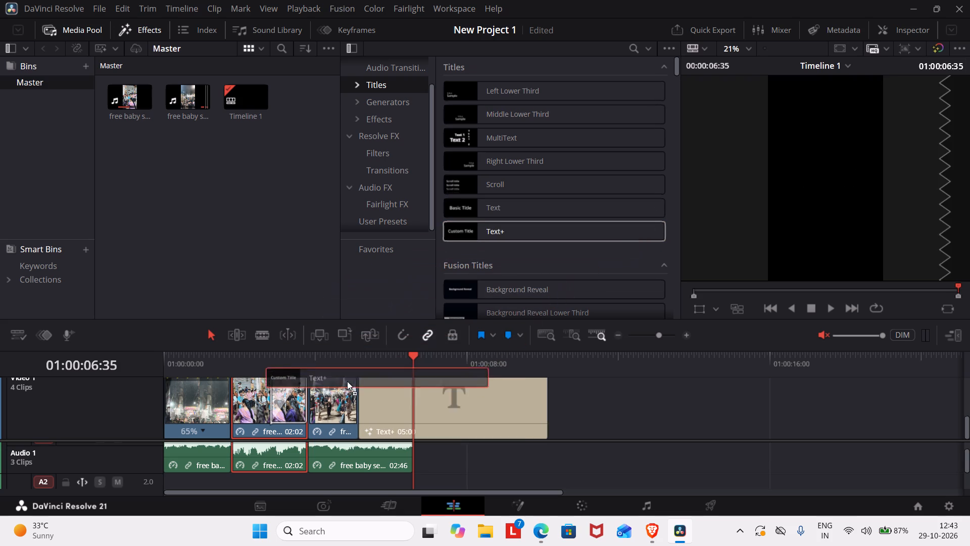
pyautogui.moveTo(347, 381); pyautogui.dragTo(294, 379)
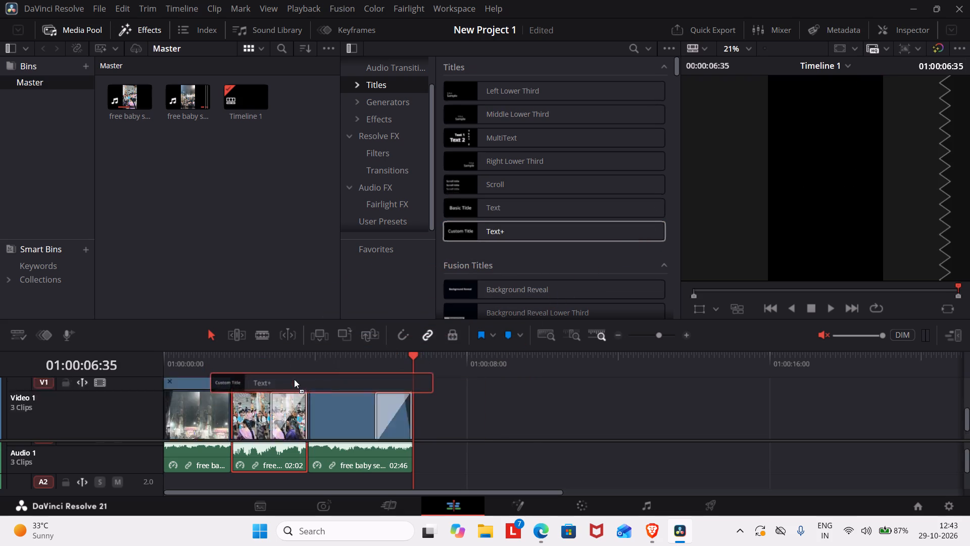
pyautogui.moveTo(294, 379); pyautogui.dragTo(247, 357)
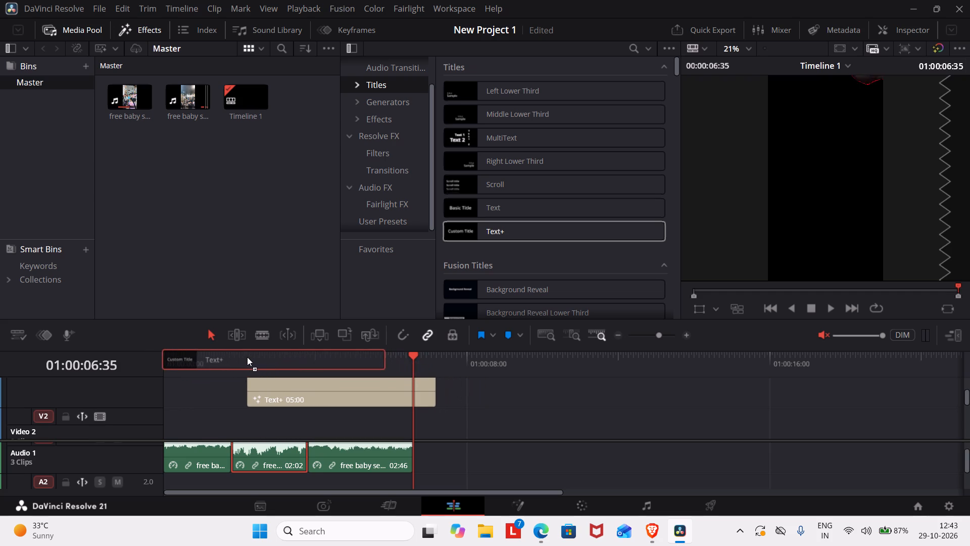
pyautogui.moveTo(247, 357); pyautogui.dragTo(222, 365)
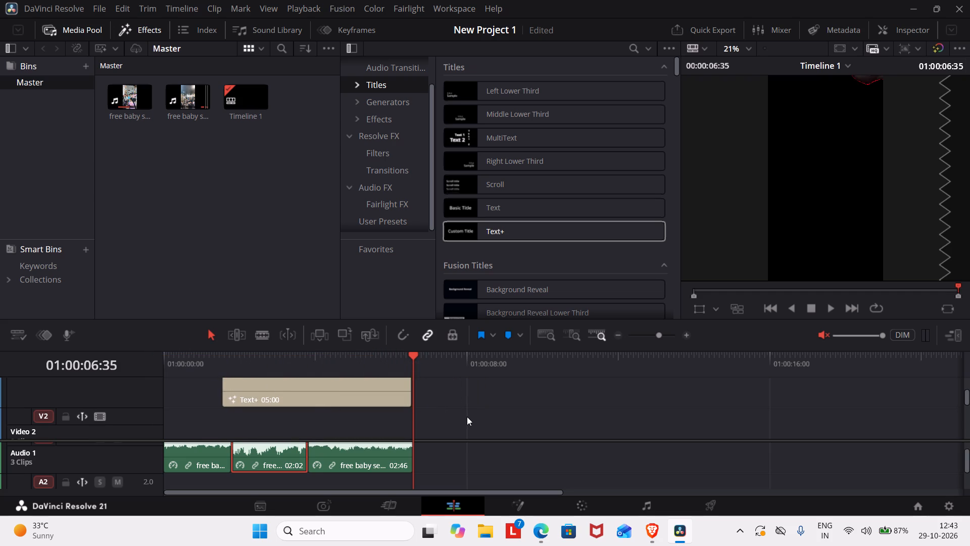
# Play Timeline 1 from the start into the second clip to check when the Text+ title appears.
pyautogui.hscroll(5, 467, 417)
pyautogui.moveTo(412, 353); pyautogui.dragTo(372, 354)
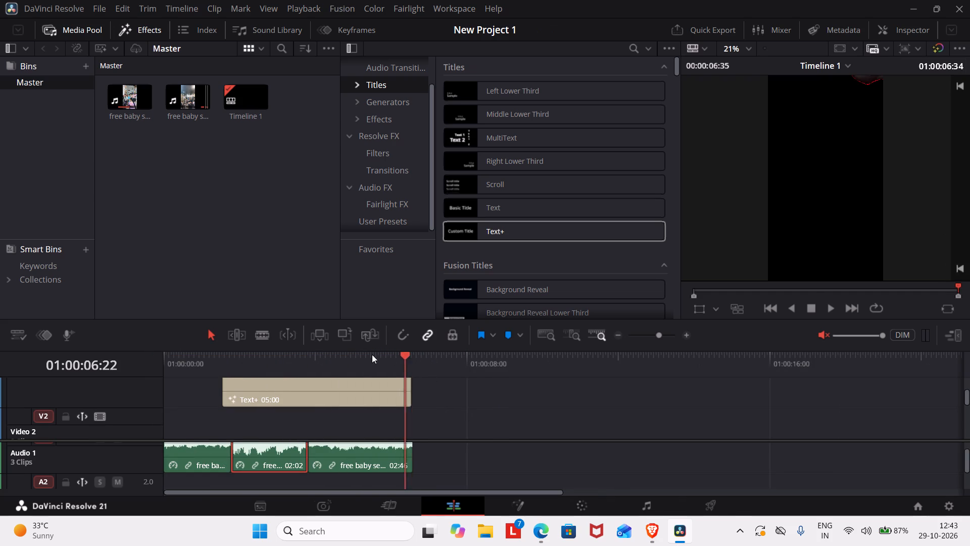
pyautogui.moveTo(372, 354); pyautogui.dragTo(112, 379)
pyautogui.press('space')
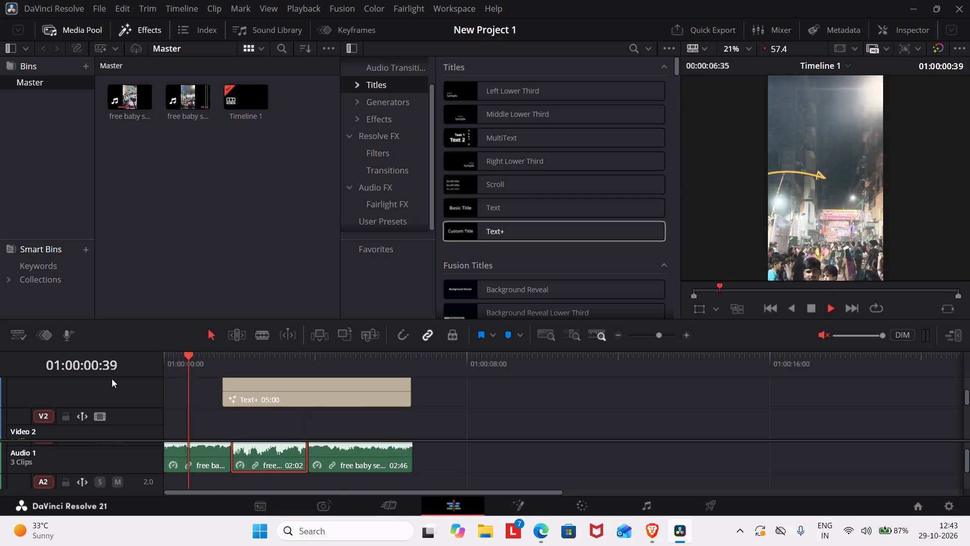
pyautogui.press('space')
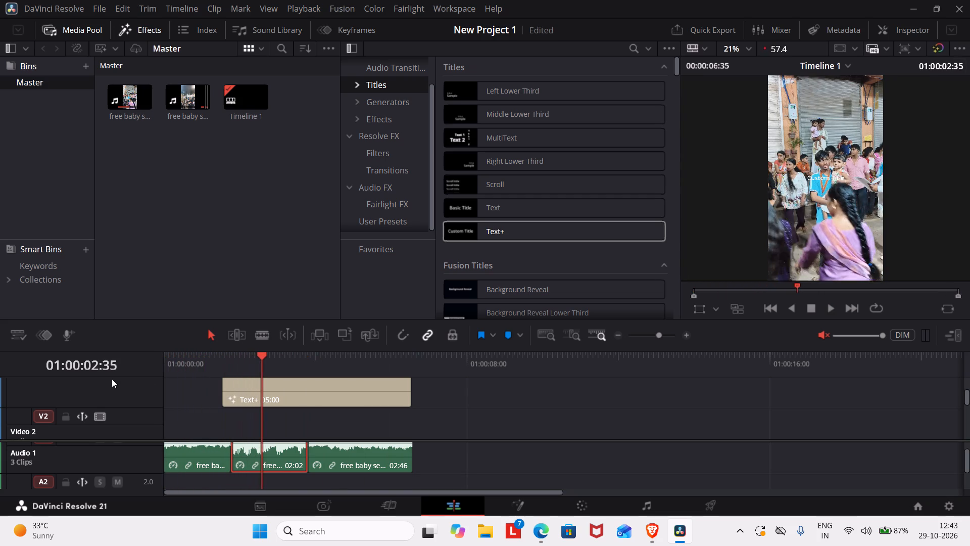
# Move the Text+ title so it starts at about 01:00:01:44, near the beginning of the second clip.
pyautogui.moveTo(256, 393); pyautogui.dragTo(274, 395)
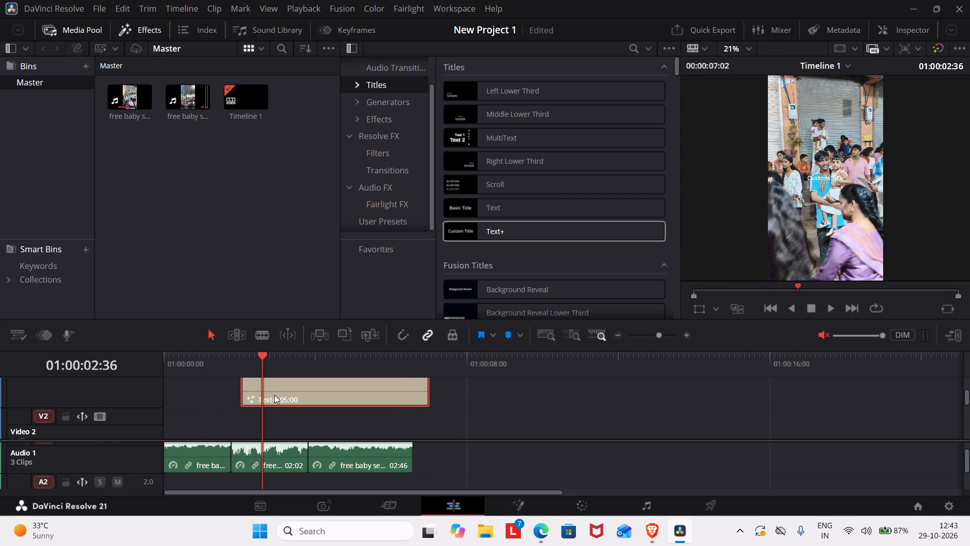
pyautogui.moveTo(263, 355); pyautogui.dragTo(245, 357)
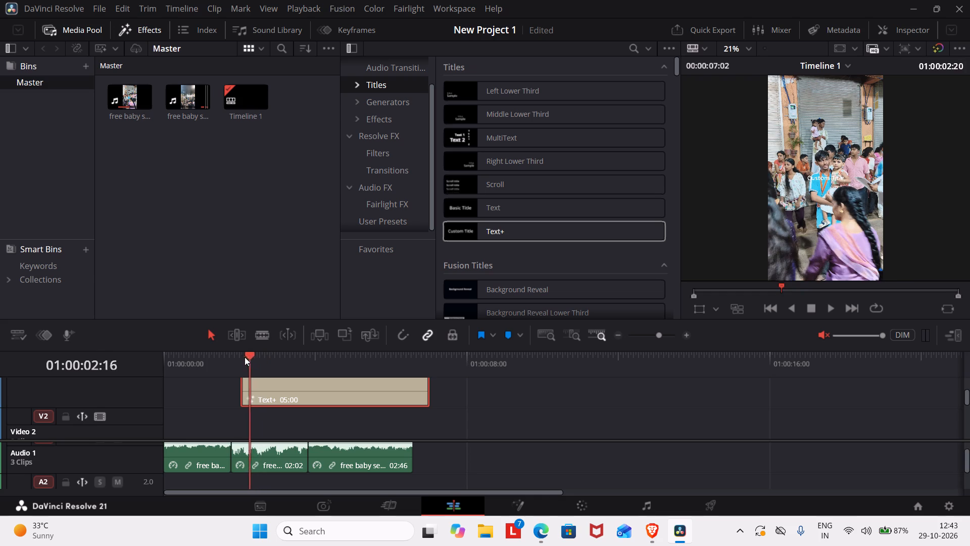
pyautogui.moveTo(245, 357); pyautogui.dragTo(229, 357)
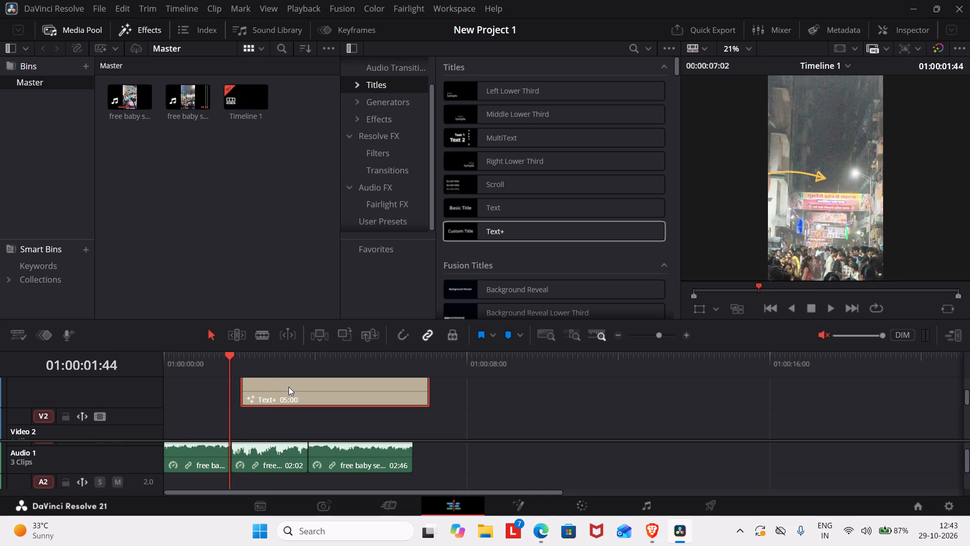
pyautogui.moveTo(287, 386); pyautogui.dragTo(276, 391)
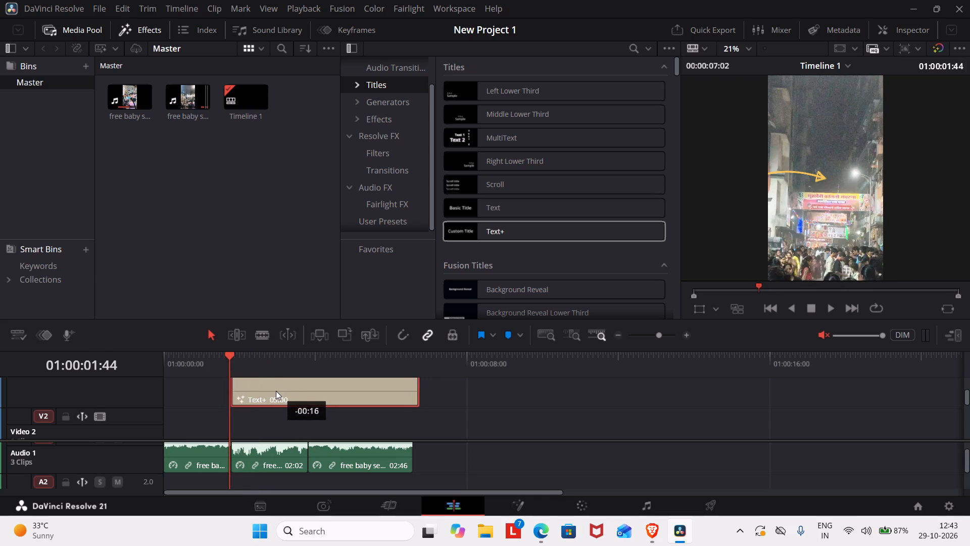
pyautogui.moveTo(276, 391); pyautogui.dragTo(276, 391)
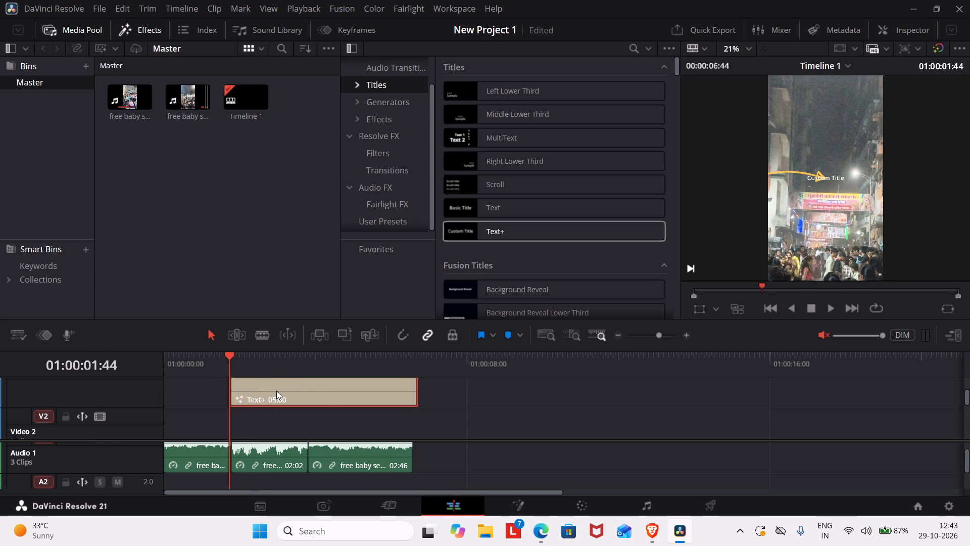
# Replay Timeline 1 from the start to check the title's timing over the second clip.
pyautogui.moveTo(230, 355); pyautogui.dragTo(155, 365)
pyautogui.press('space')
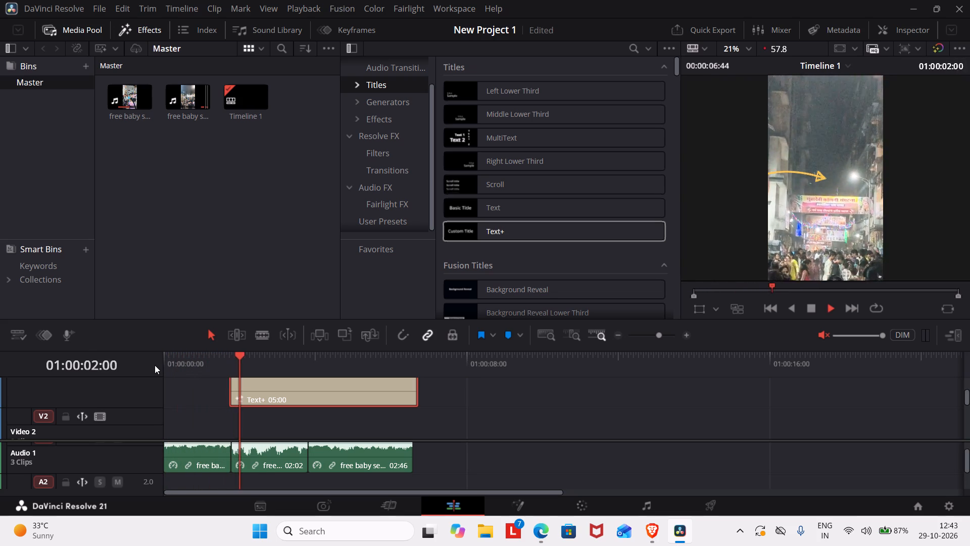
pyautogui.press('space')
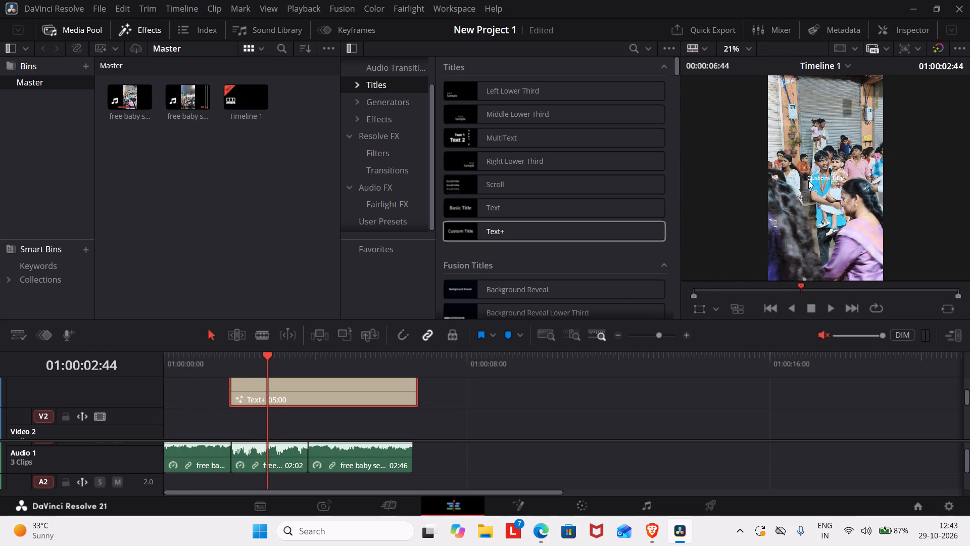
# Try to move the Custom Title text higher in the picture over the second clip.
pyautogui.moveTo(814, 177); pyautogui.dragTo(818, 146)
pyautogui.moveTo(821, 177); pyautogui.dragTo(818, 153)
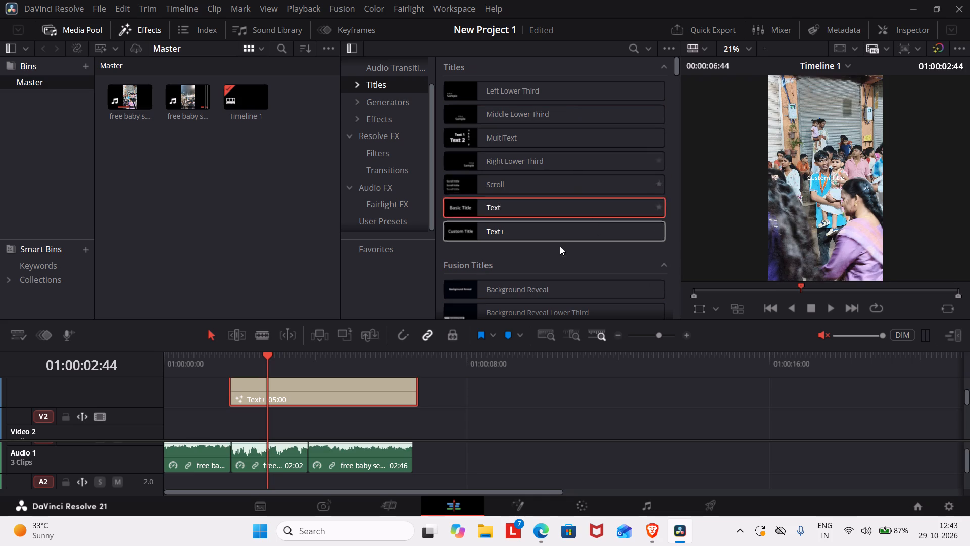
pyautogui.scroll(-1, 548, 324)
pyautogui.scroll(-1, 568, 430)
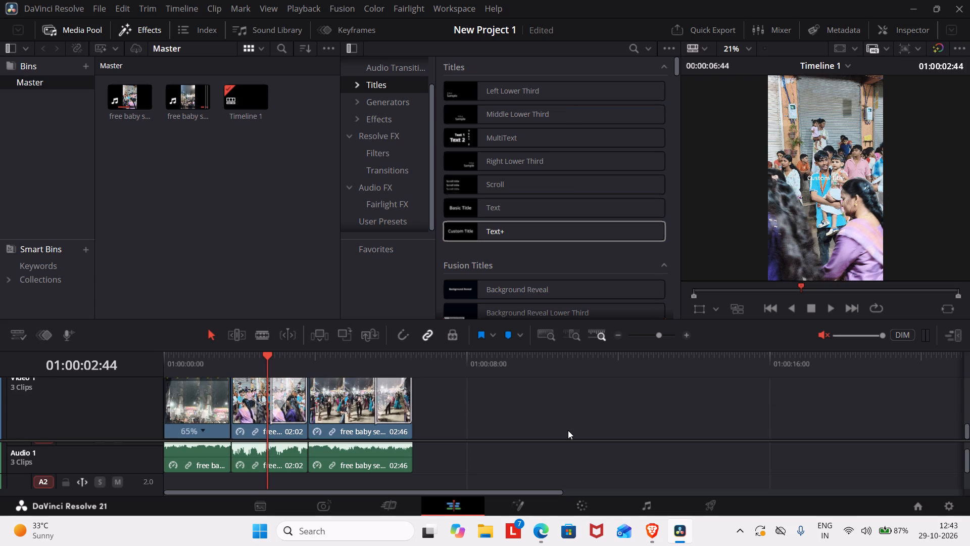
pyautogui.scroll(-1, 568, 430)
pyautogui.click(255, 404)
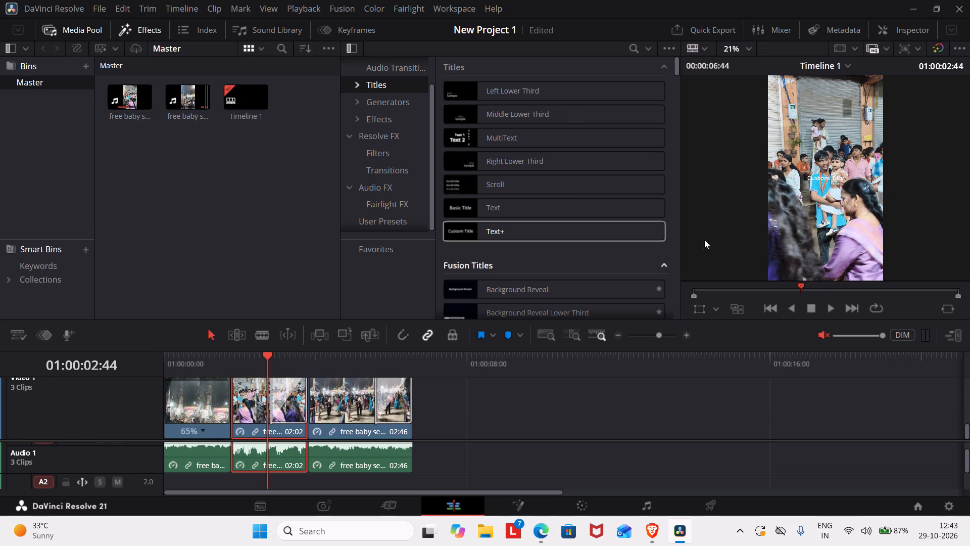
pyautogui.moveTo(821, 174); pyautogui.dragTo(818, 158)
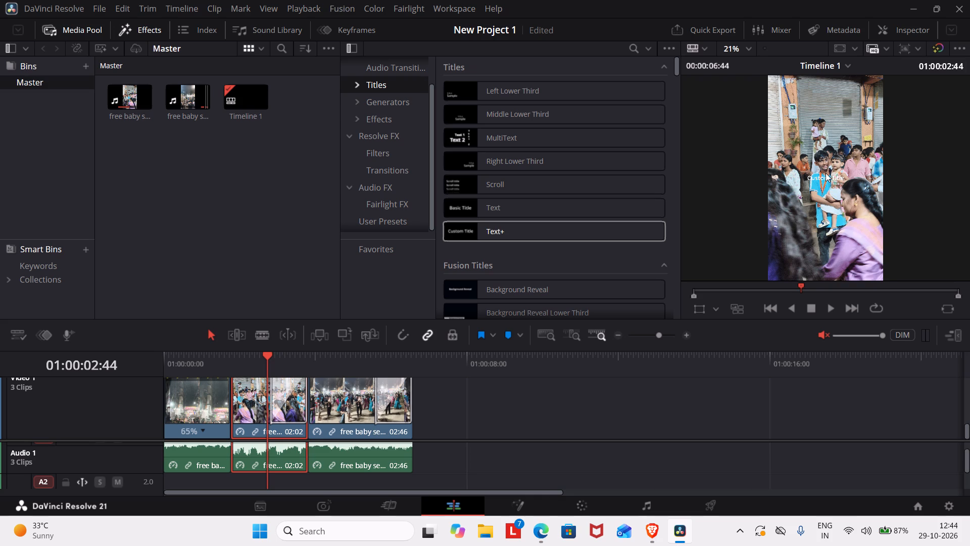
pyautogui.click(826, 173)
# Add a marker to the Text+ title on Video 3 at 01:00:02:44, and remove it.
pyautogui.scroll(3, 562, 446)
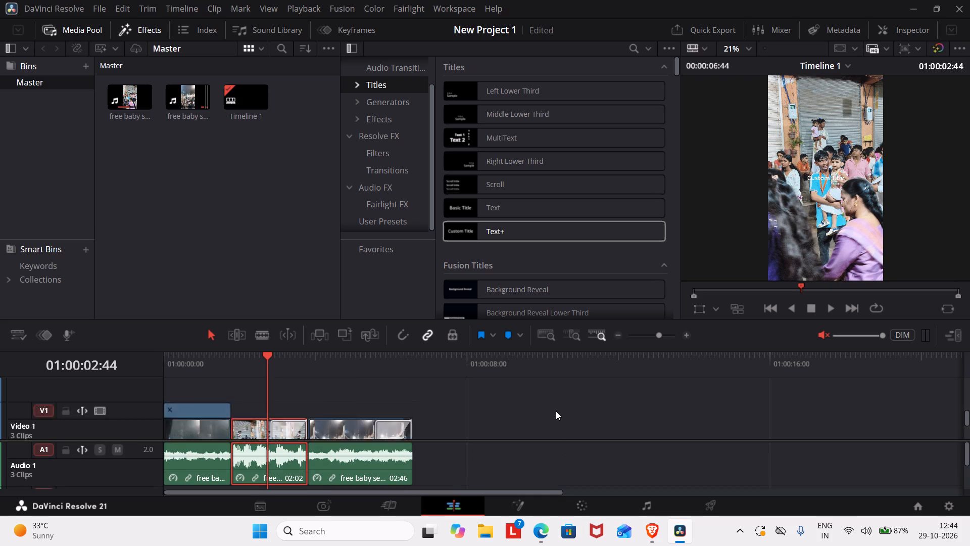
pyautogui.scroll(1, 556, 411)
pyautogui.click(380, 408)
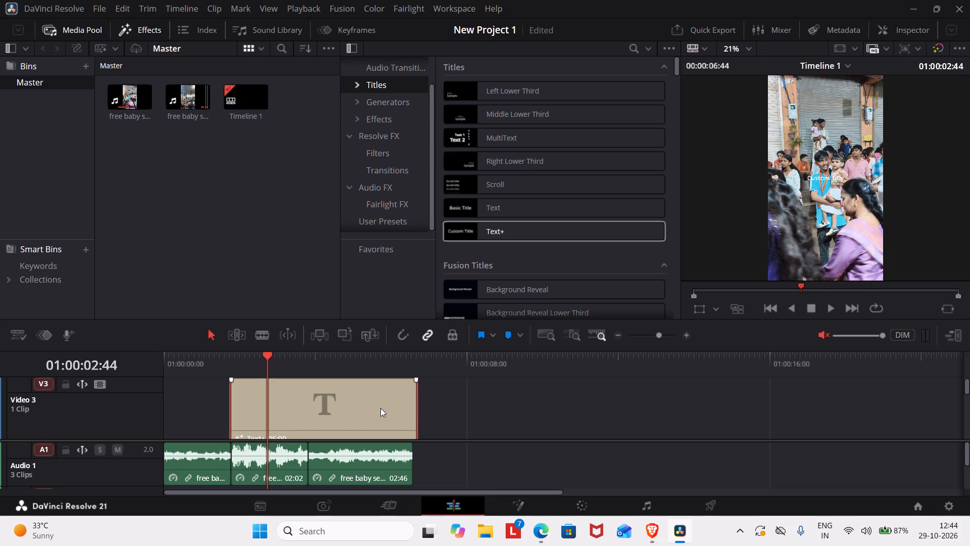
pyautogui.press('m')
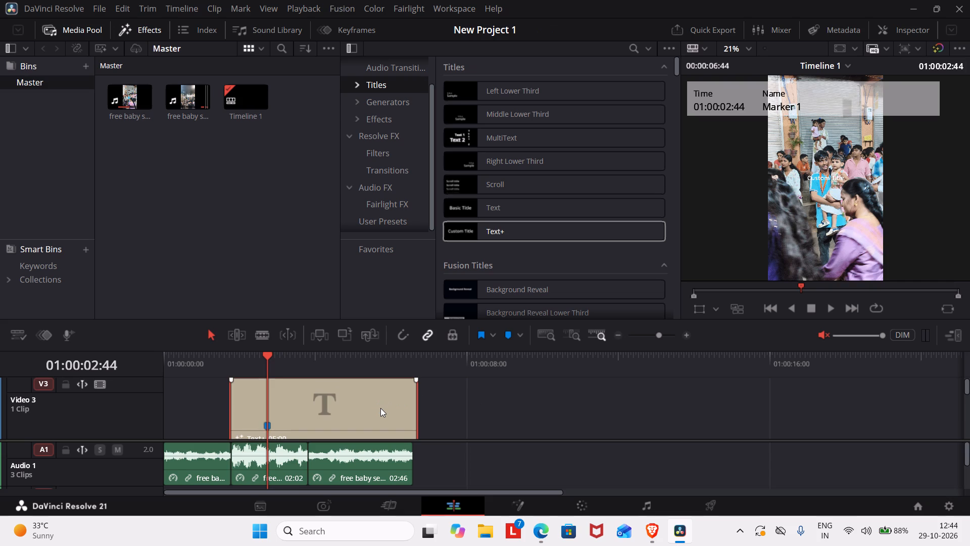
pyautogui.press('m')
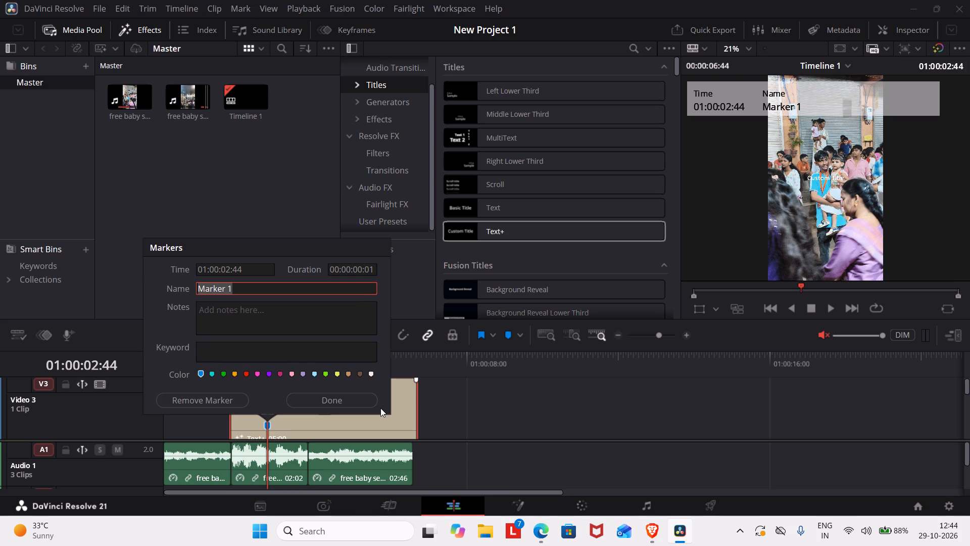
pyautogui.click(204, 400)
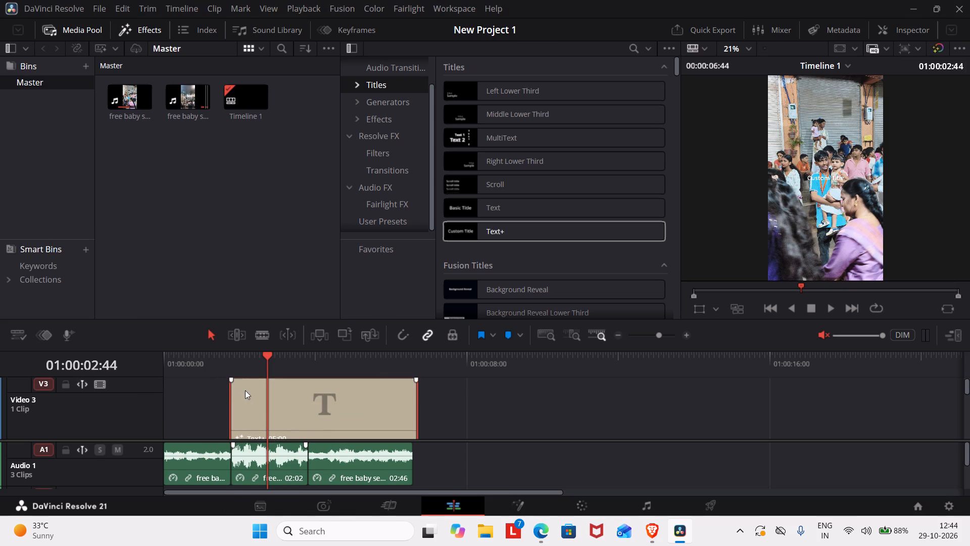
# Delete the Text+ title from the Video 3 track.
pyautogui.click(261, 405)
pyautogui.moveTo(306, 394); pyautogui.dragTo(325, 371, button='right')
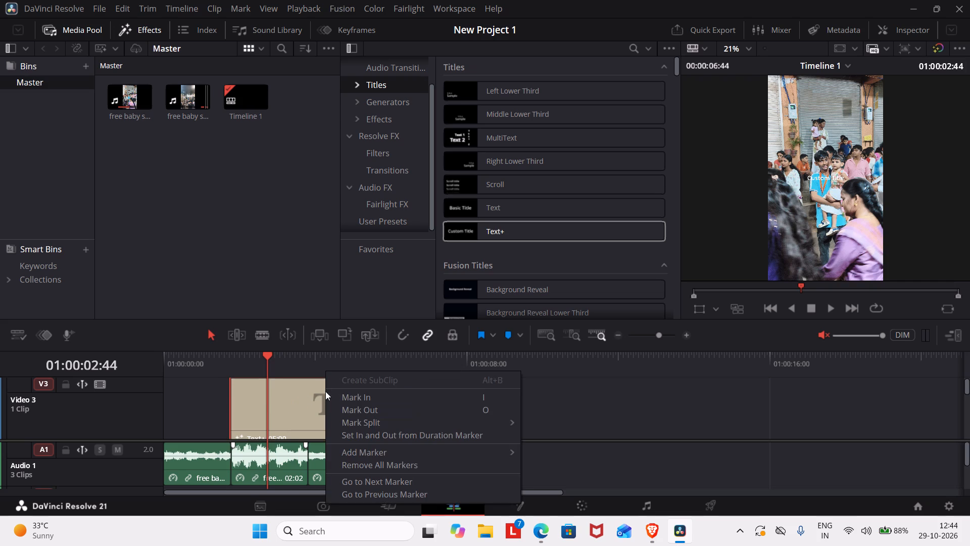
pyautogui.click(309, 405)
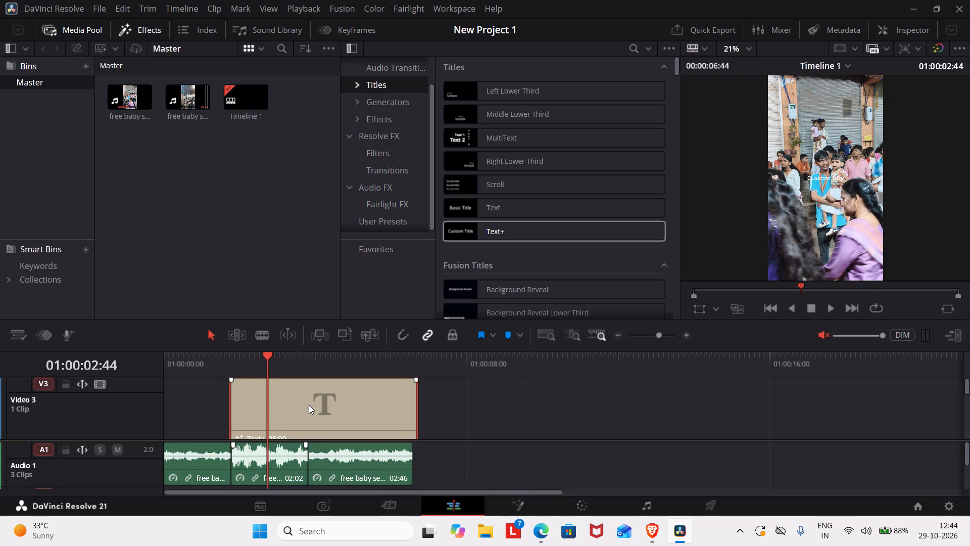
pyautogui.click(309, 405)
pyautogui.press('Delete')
# Scrub around the end of the first clip on Timeline 1 and undo the last deletion.
pyautogui.hscroll(1, 309, 405)
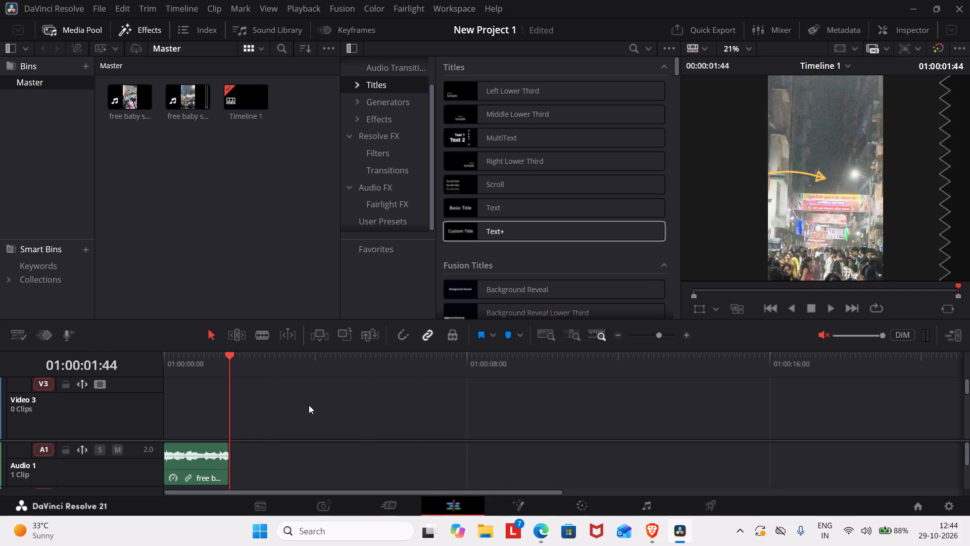
pyautogui.moveTo(226, 356); pyautogui.dragTo(208, 357)
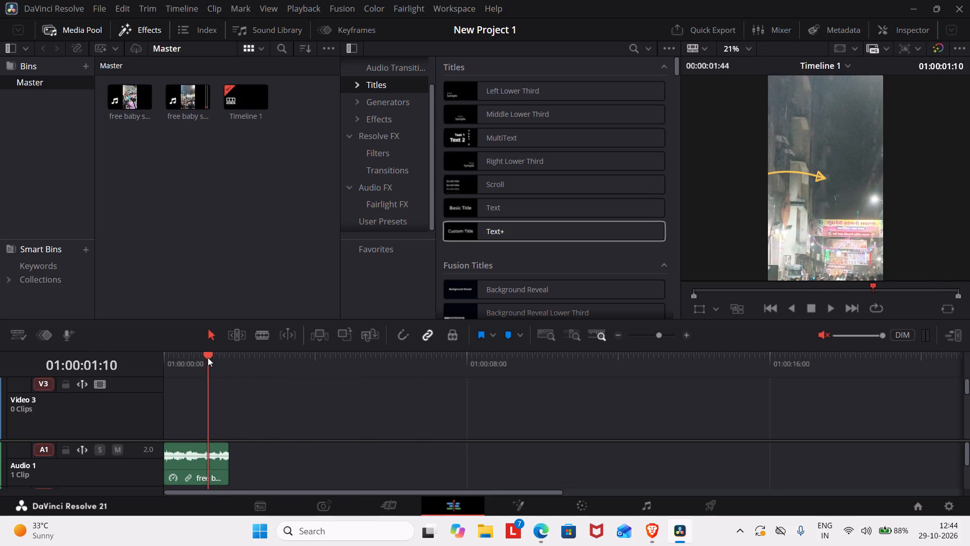
pyautogui.moveTo(208, 357); pyautogui.dragTo(231, 377)
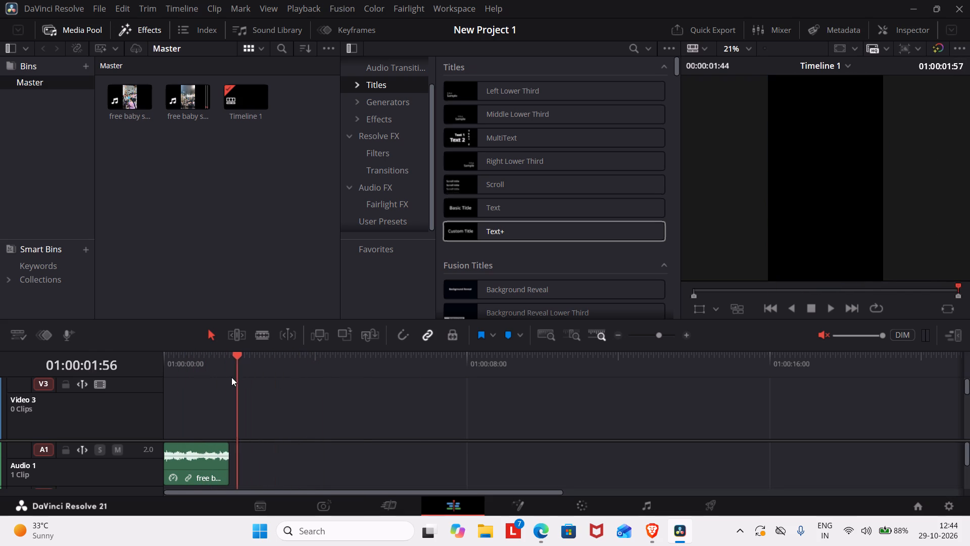
pyautogui.moveTo(231, 377); pyautogui.dragTo(230, 380)
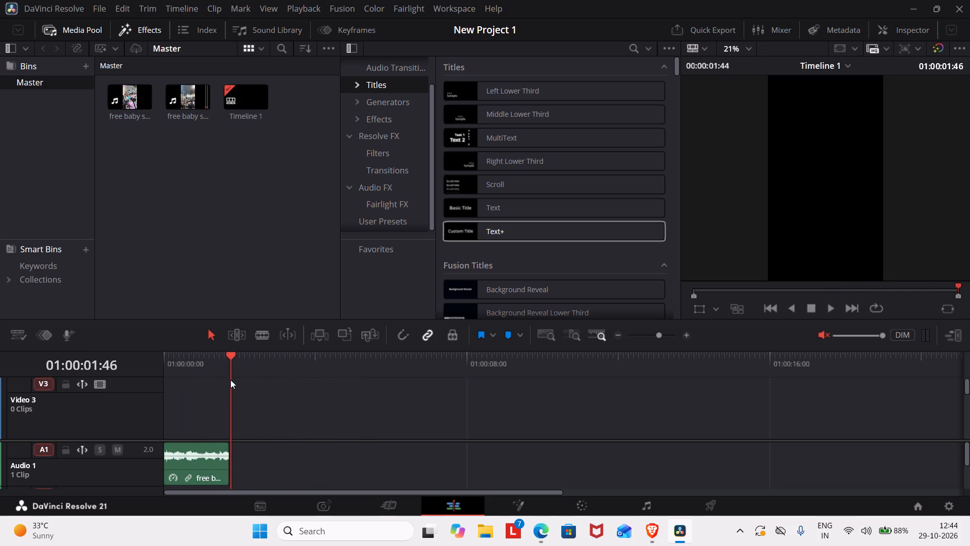
pyautogui.hotkey('ctrl', 'z')
# Move the Text+ title onto the empty part of Video 1 beyond the last clip and delete it there.
pyautogui.moveTo(341, 406); pyautogui.dragTo(502, 416)
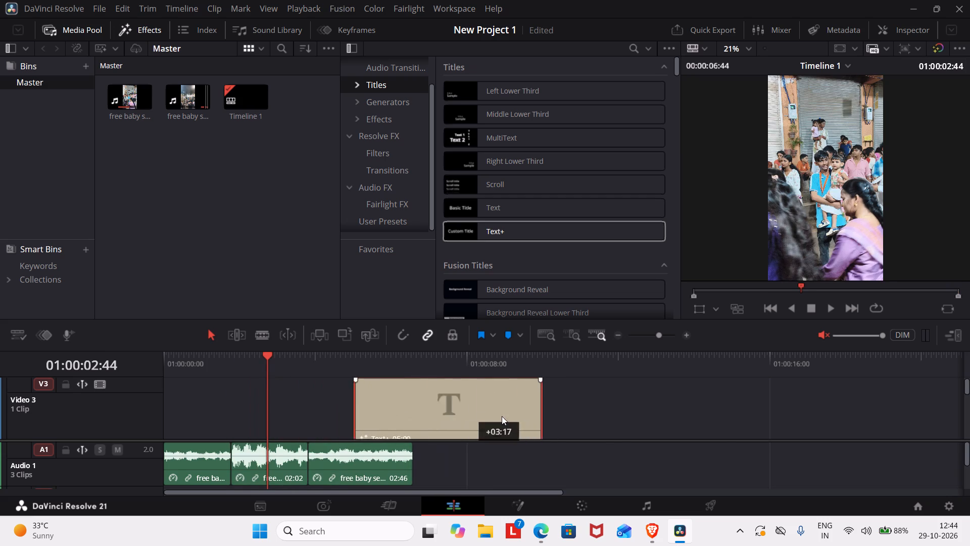
pyautogui.moveTo(502, 416); pyautogui.dragTo(696, 476)
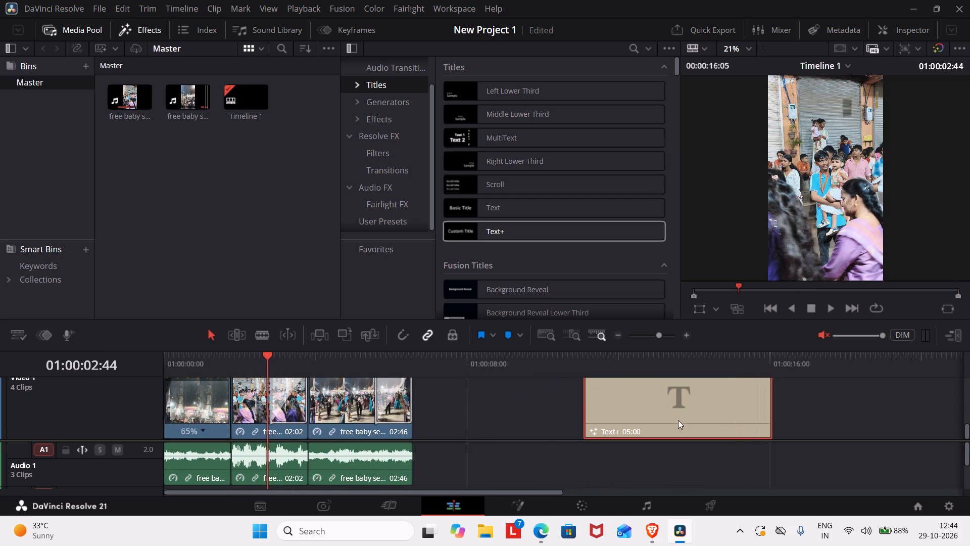
pyautogui.click(677, 416)
pyautogui.press('Delete')
# Preview the basic Text title in the Titles collection.
pyautogui.scroll(-1, 613, 381)
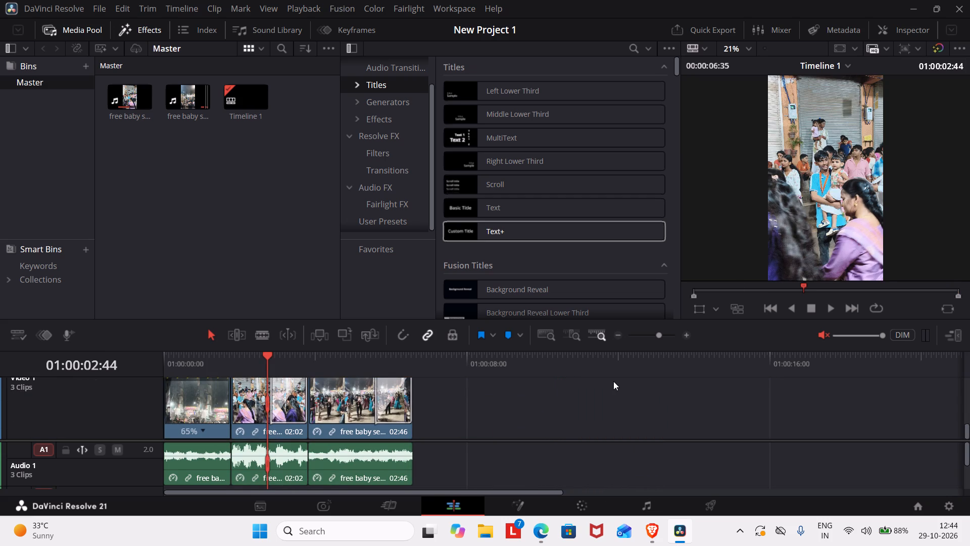
pyautogui.scroll(-1, 613, 381)
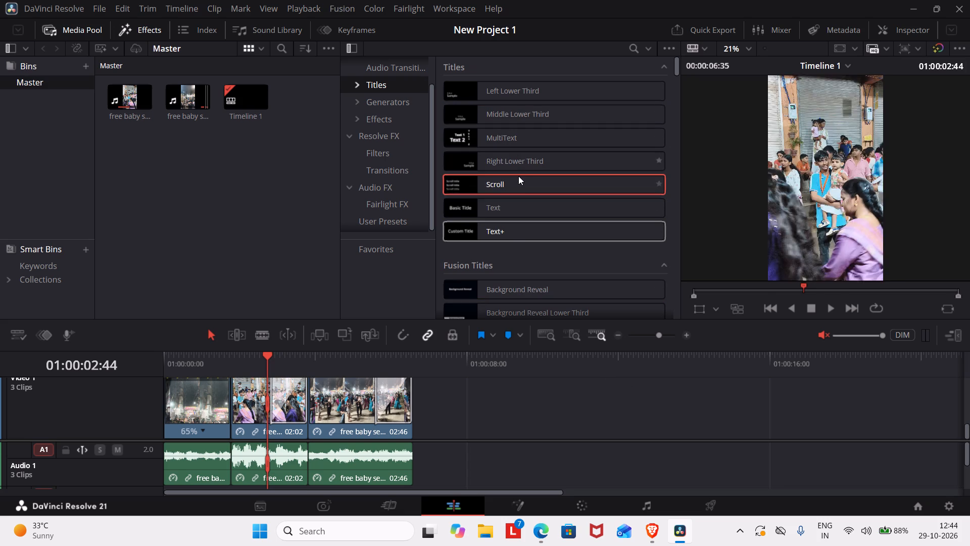
pyautogui.click(514, 204)
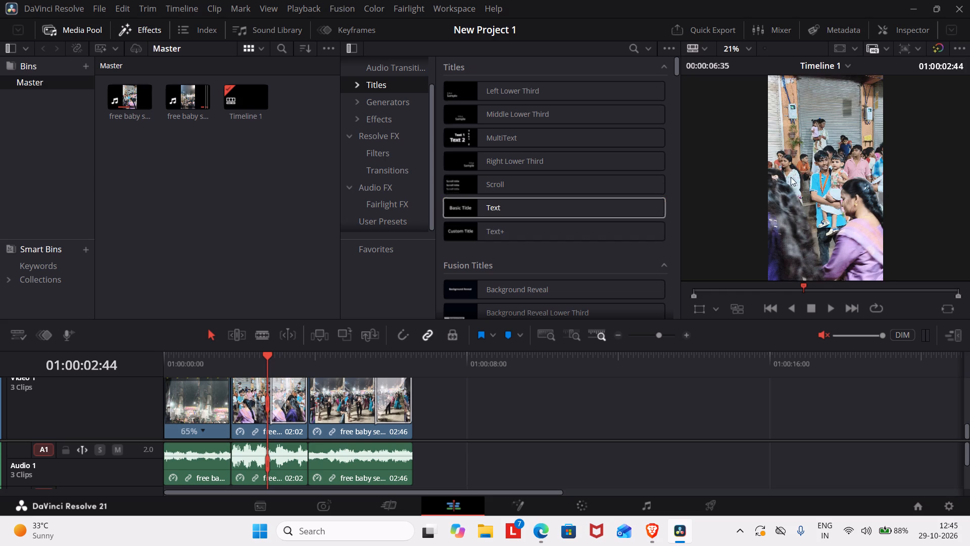
# Switch to Microsoft Edge and search YouTube for "how to add text in davinci resolve".
pyautogui.click(535, 538)
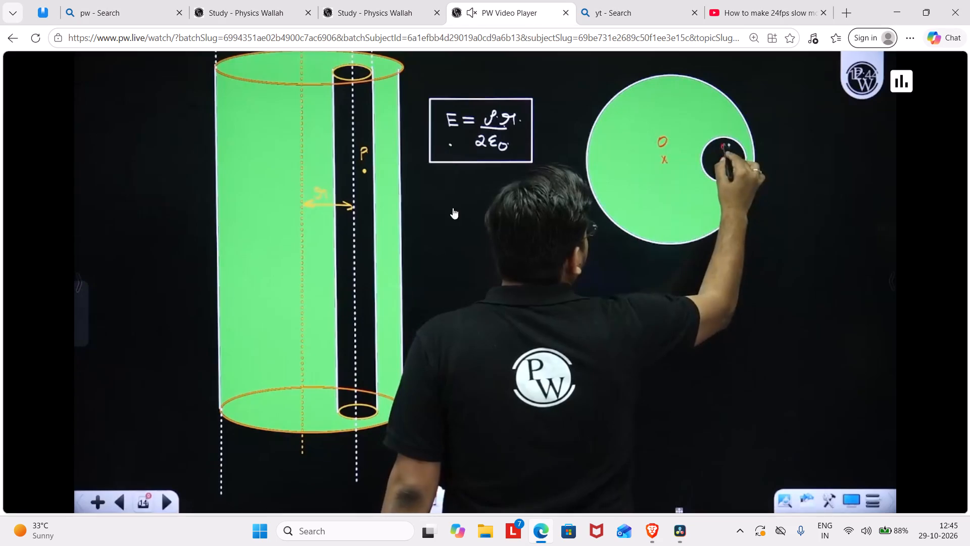
pyautogui.click(742, 0)
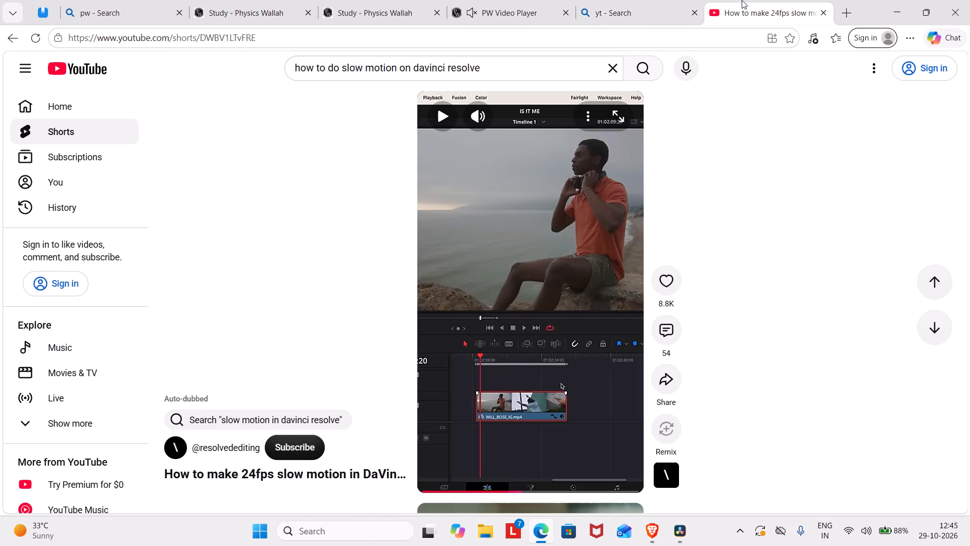
pyautogui.click(551, 69)
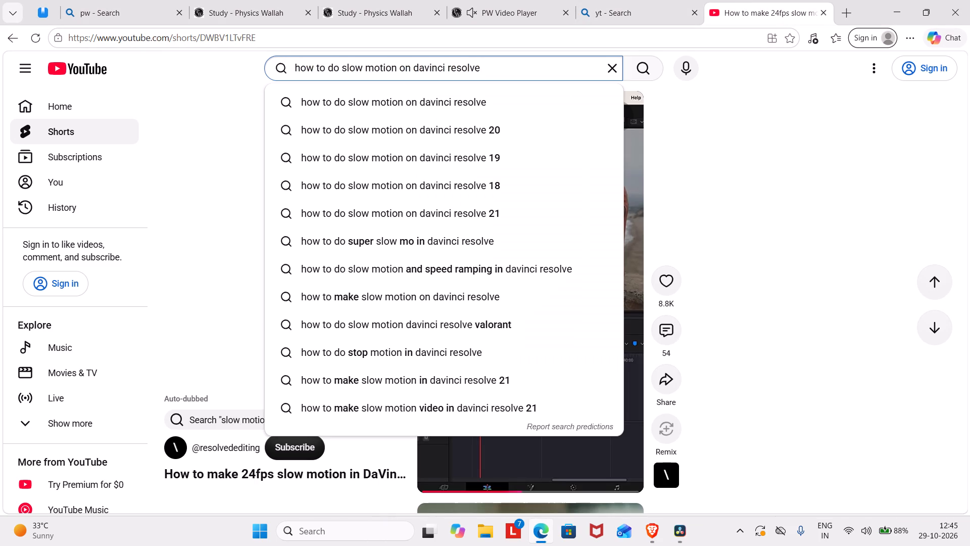
pyautogui.press('BackSpace')
pyautogui.press('BackSpace')
pyautogui.press('BackSpace')
pyautogui.press('BackSpace')
pyautogui.press('BackSpace')
pyautogui.press('BackSpace')
pyautogui.press('BackSpace')
pyautogui.press('BackSpace')
pyautogui.press('BackSpace')
pyautogui.press('BackSpace')
pyautogui.press('BackSpace')
pyautogui.press('BackSpace')
pyautogui.press('BackSpace')
pyautogui.press('BackSpace')
pyautogui.press('BackSpace')
pyautogui.press('BackSpace')
pyautogui.press('BackSpace')
pyautogui.press('BackSpace')
pyautogui.press('BackSpace')
pyautogui.press('BackSpace')
pyautogui.press('BackSpace')
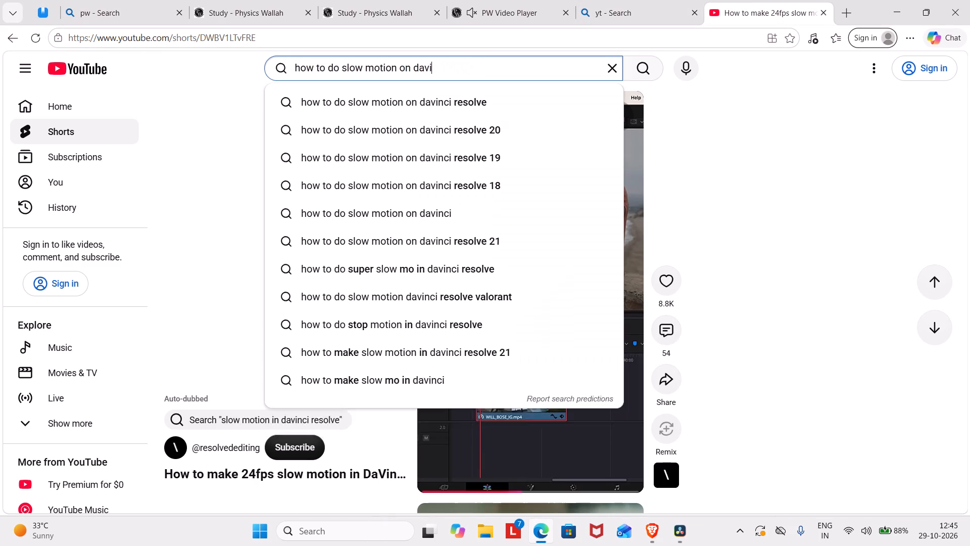
pyautogui.write('how to add')
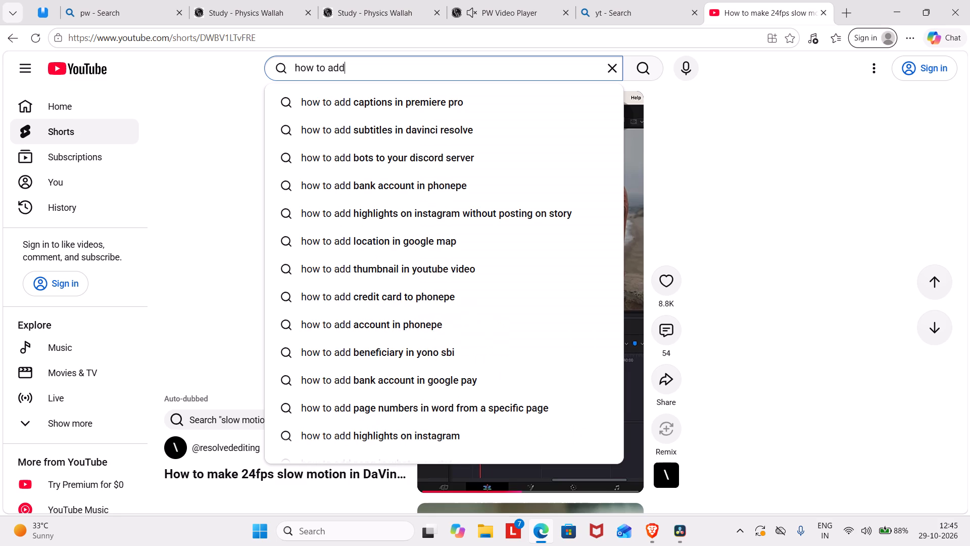
pyautogui.press('space')
pyautogui.write('text')
pyautogui.press('space')
pyautogui.click(507, 98)
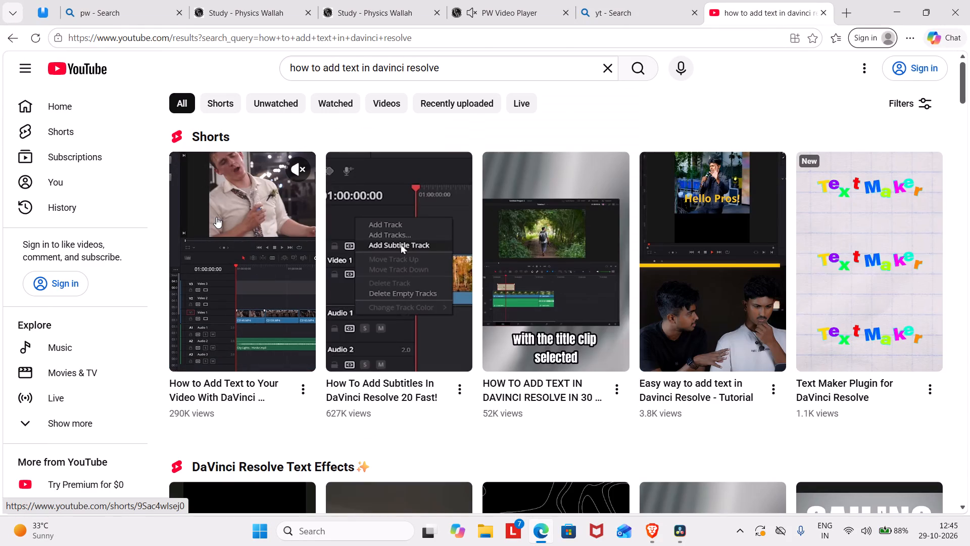
# Watch the Short "How to Add Text to Your Video With DaVinci Resolve" and pause it.
pyautogui.click(226, 226)
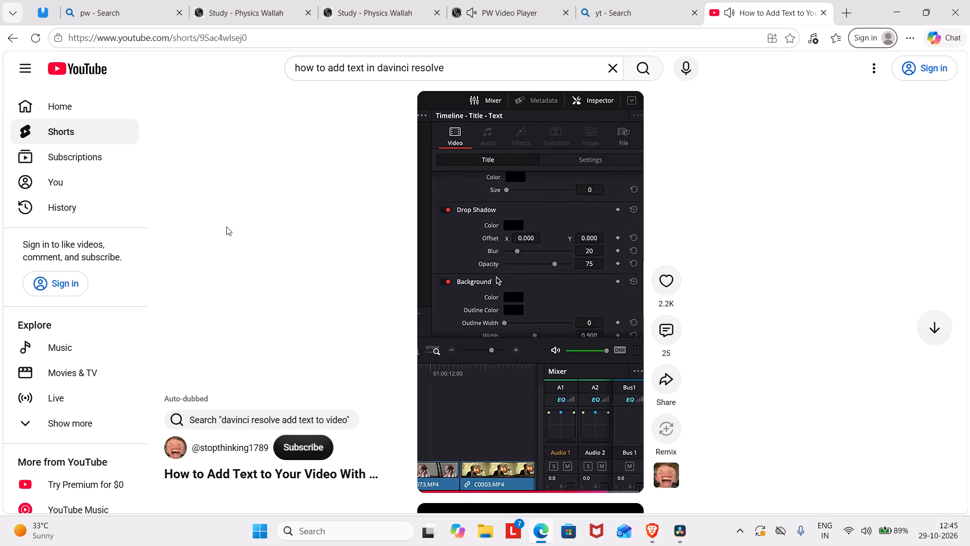
pyautogui.click(237, 238)
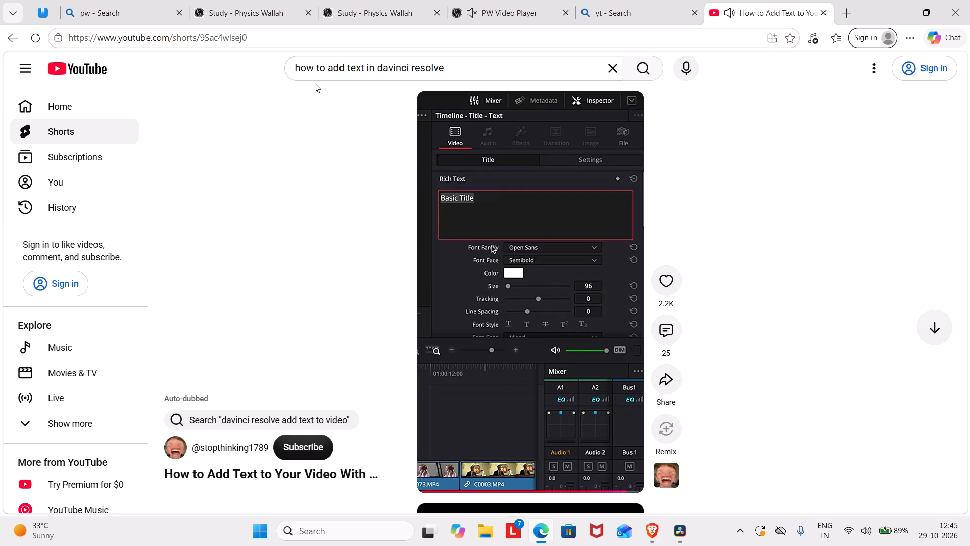
pyautogui.click(440, 239)
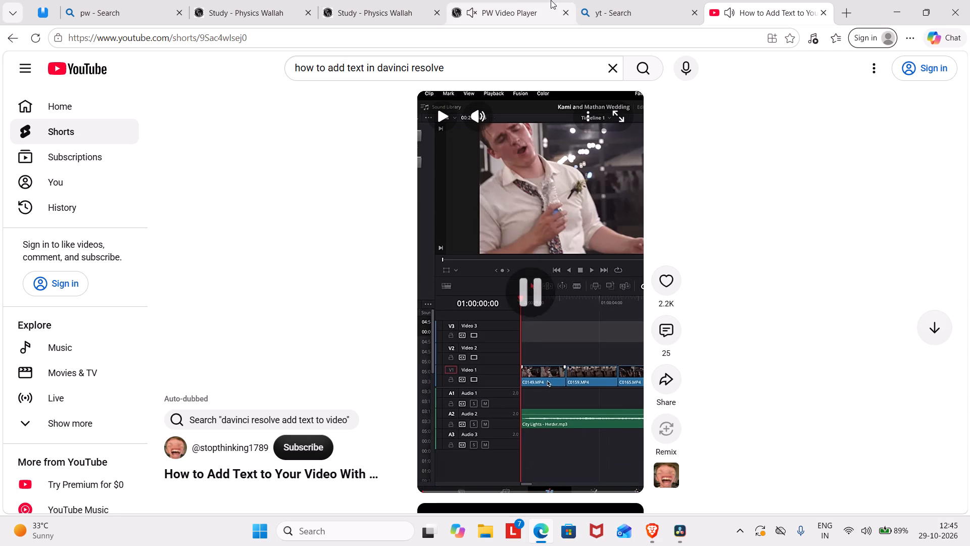
# Return to the lecture in the PW Video Player tab and unmute that tab.
pyautogui.click(531, 0)
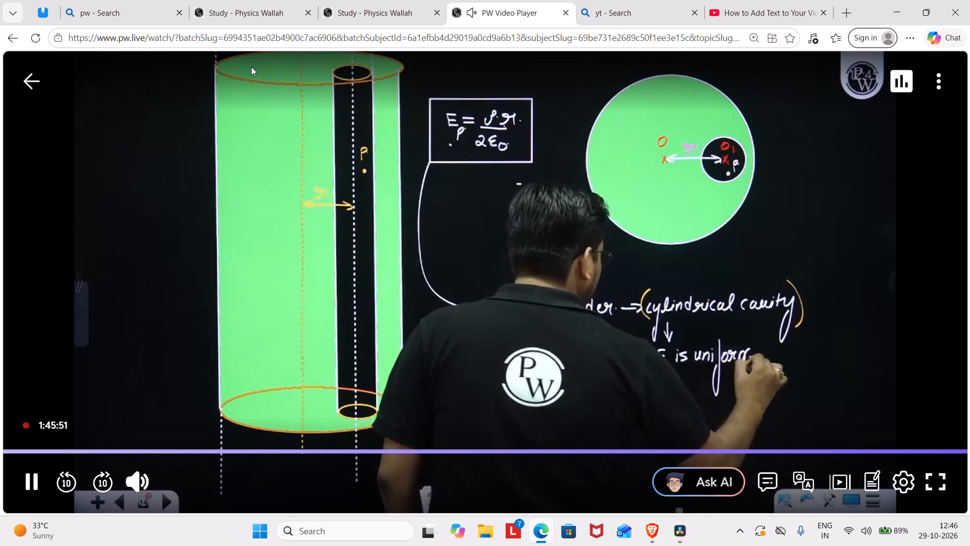
pyautogui.click(158, 108)
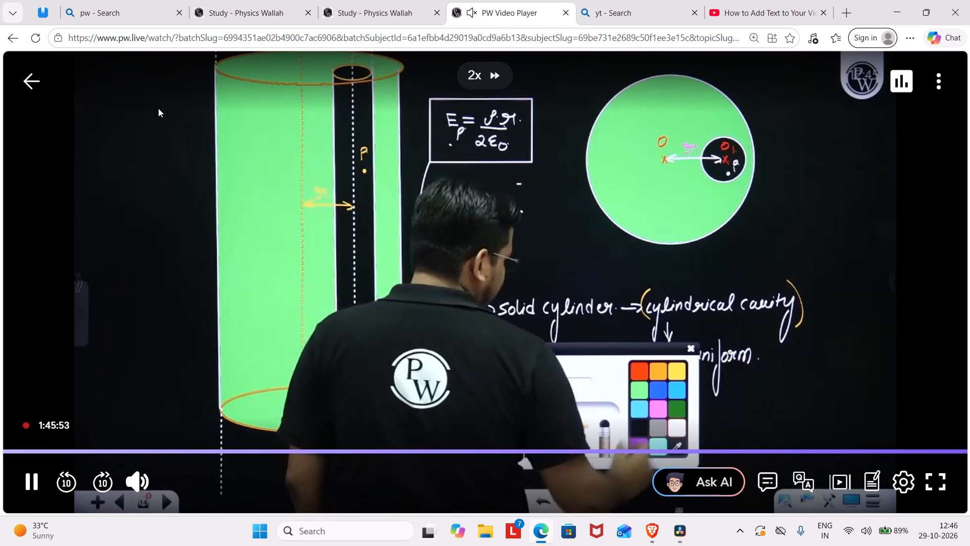
pyautogui.click(158, 108)
pyautogui.click(792, 0)
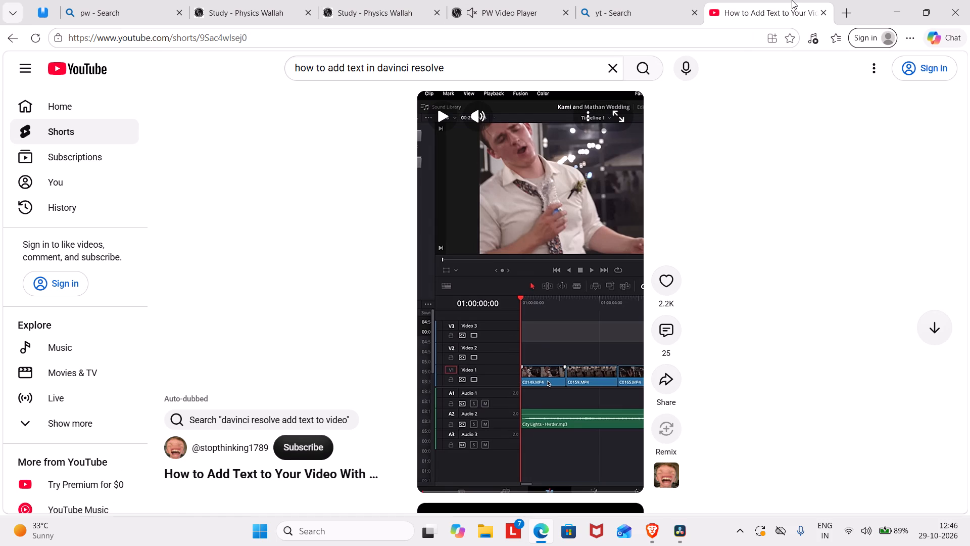
pyautogui.click(546, 6)
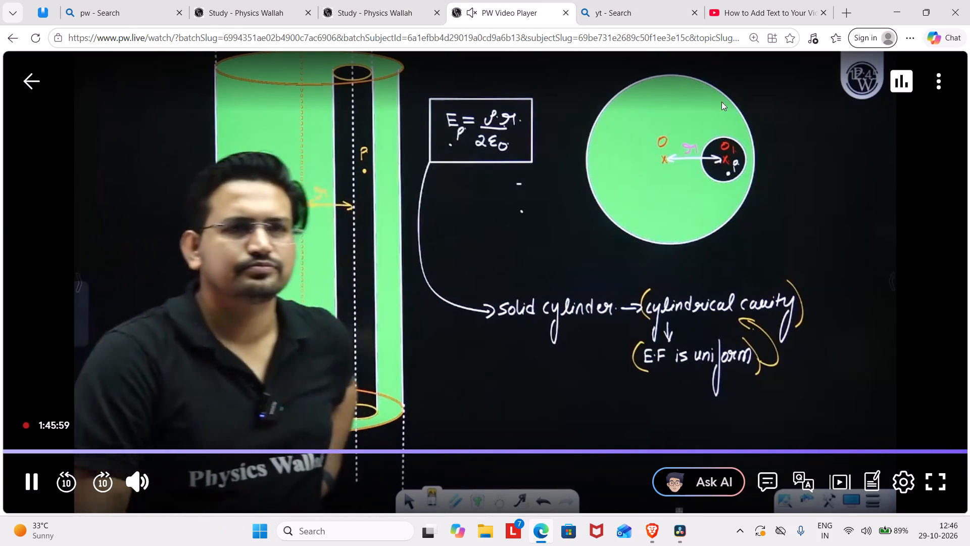
pyautogui.click(470, 9)
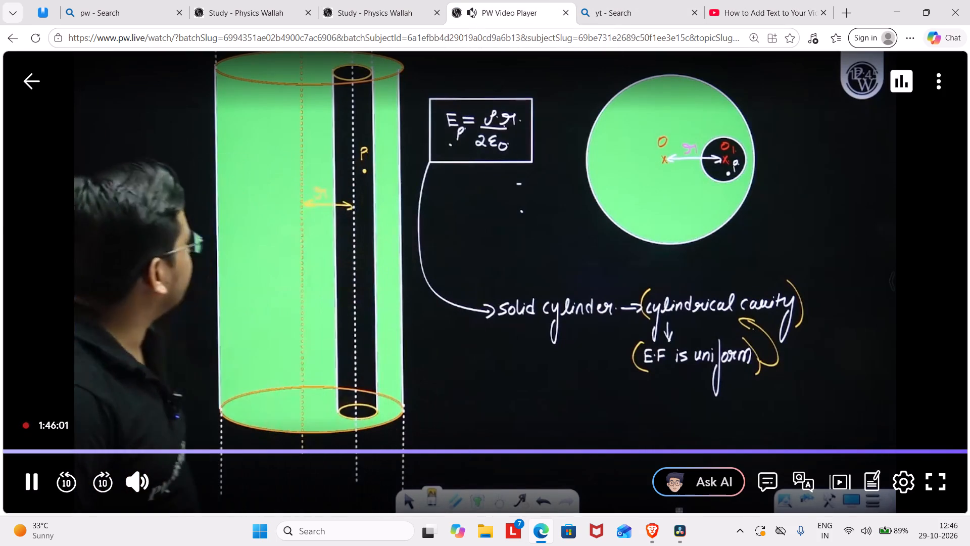
# Close the "yt - Search" tab and the YouTube tab.
pyautogui.click(694, 9)
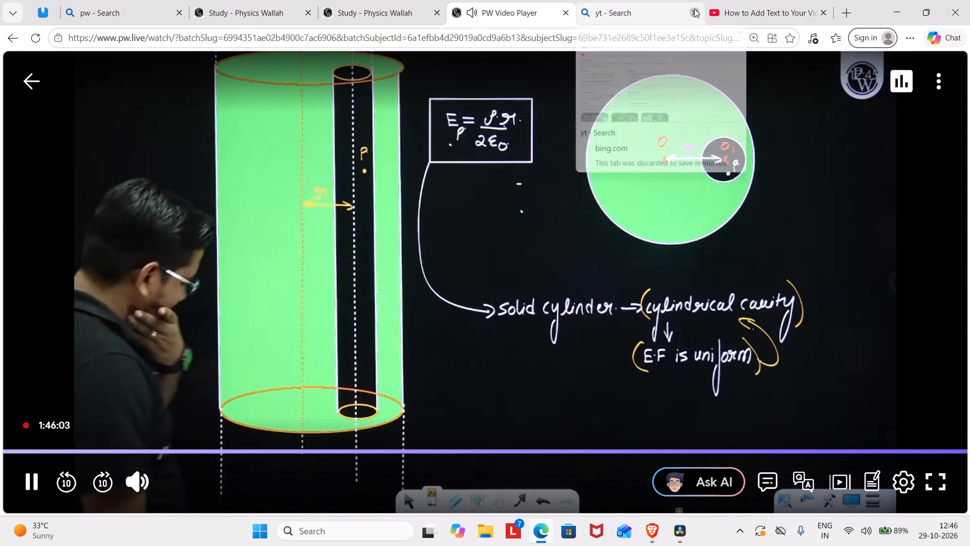
pyautogui.click(694, 9)
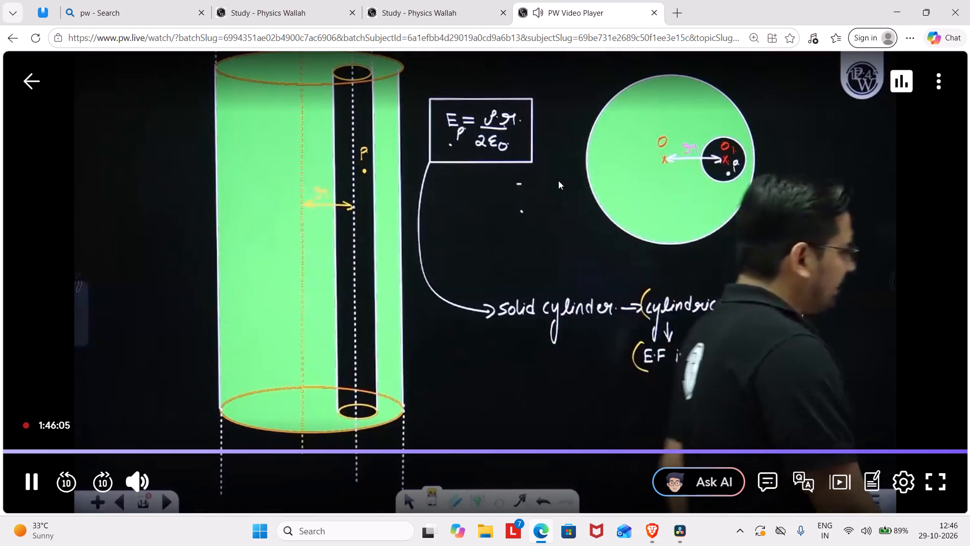
# Remove the recent YouTube entries above "yt - Search" from the browsing history.
pyautogui.hotkey('ctrl', 'h')
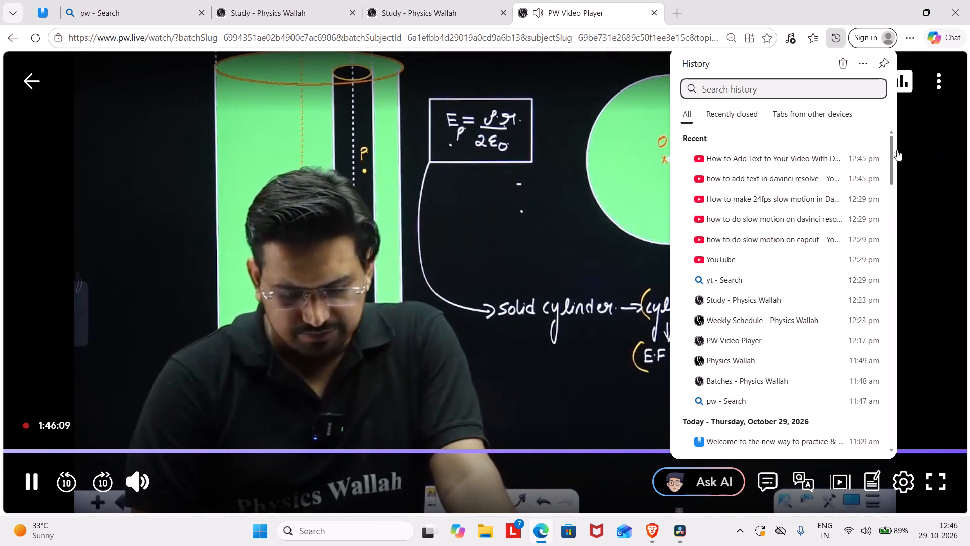
pyautogui.tripleClick(877, 156)
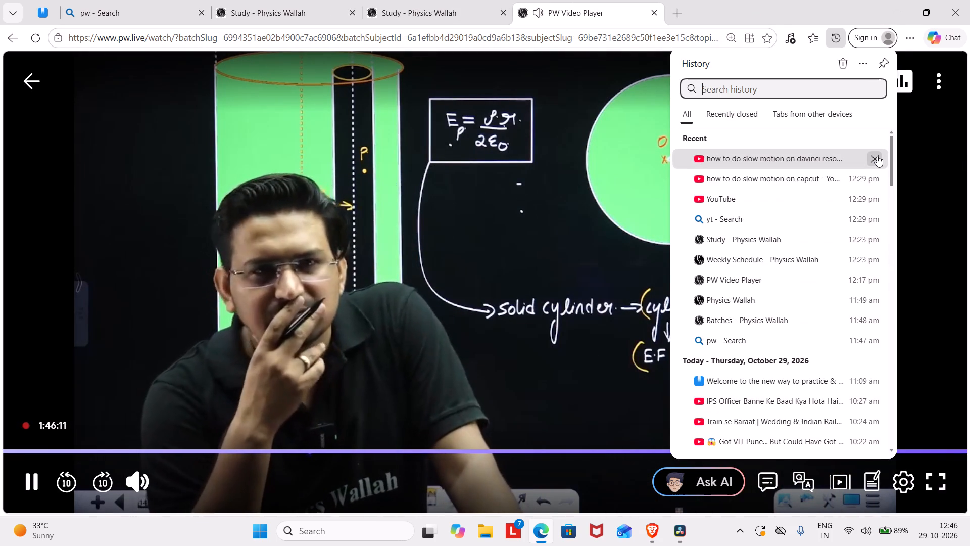
pyautogui.doubleClick(877, 156)
pyautogui.click(877, 156)
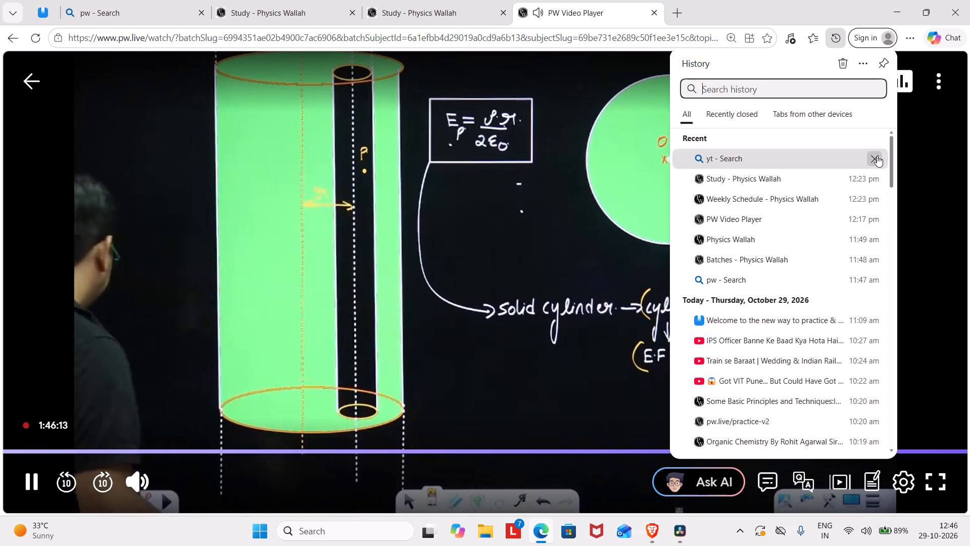
# Remove the "yt - Search" entry from the browsing history and dismiss the history list.
pyautogui.click(877, 156)
pyautogui.click(803, 0)
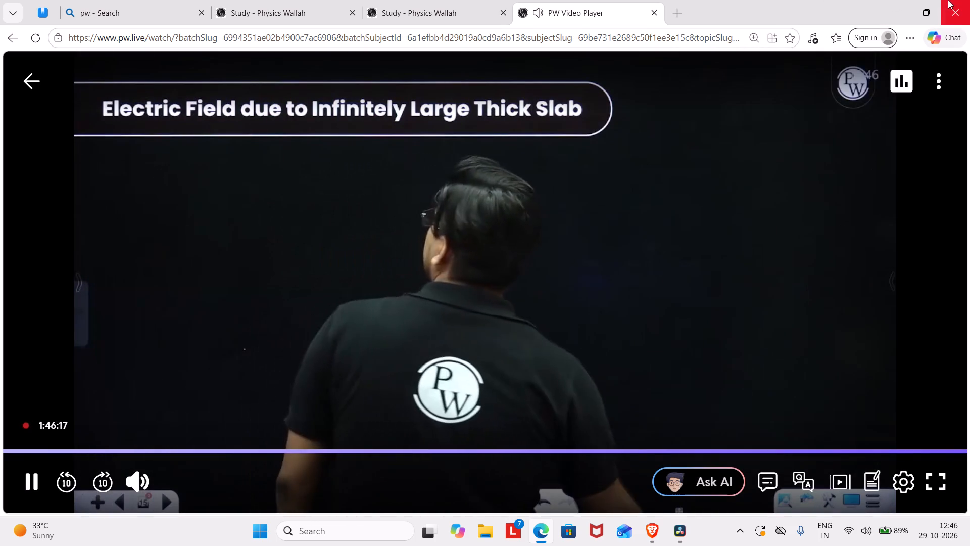
# Close the whole browser window, agreeing to leave the lecture page.
pyautogui.click(952, 0)
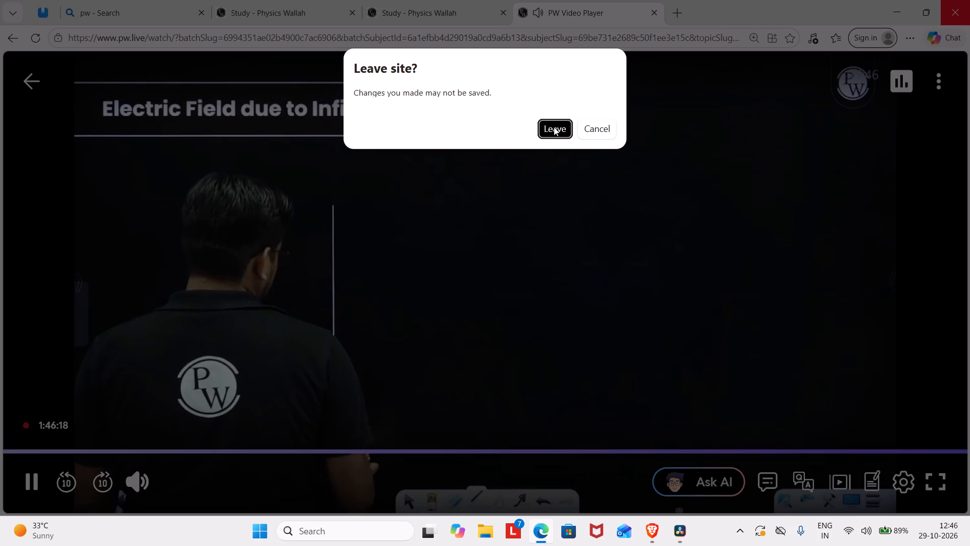
pyautogui.click(556, 131)
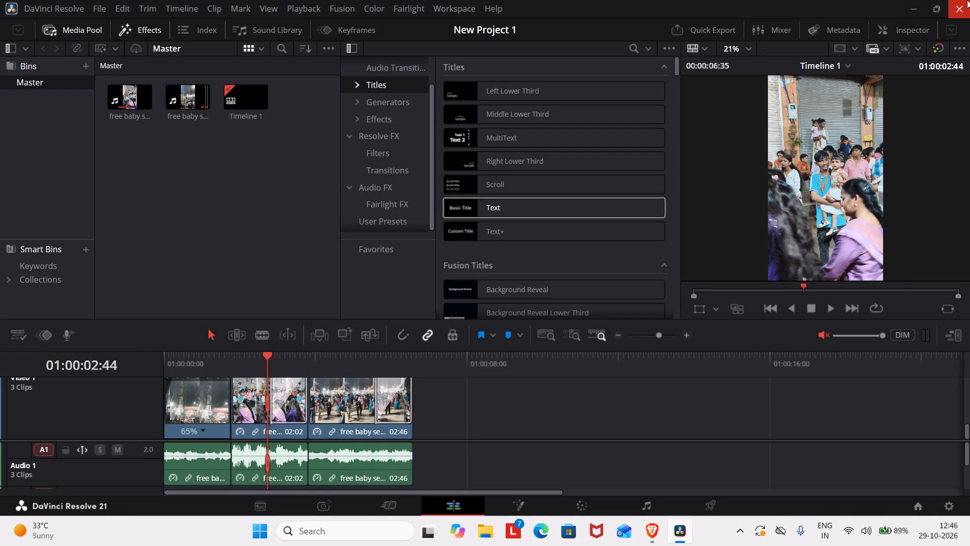
# Close DaVinci Resolve with New Project 1 open.
pyautogui.click(967, 0)
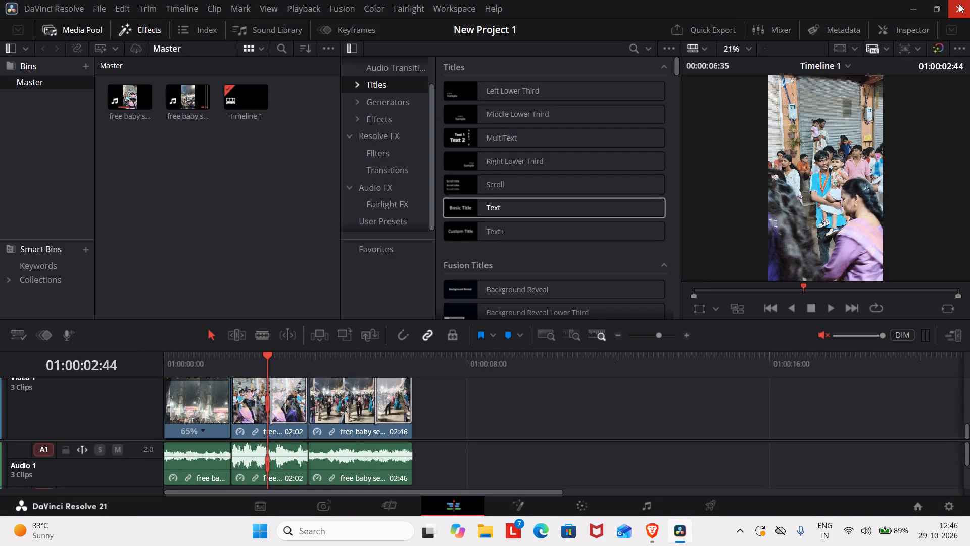
pyautogui.click(960, 6)
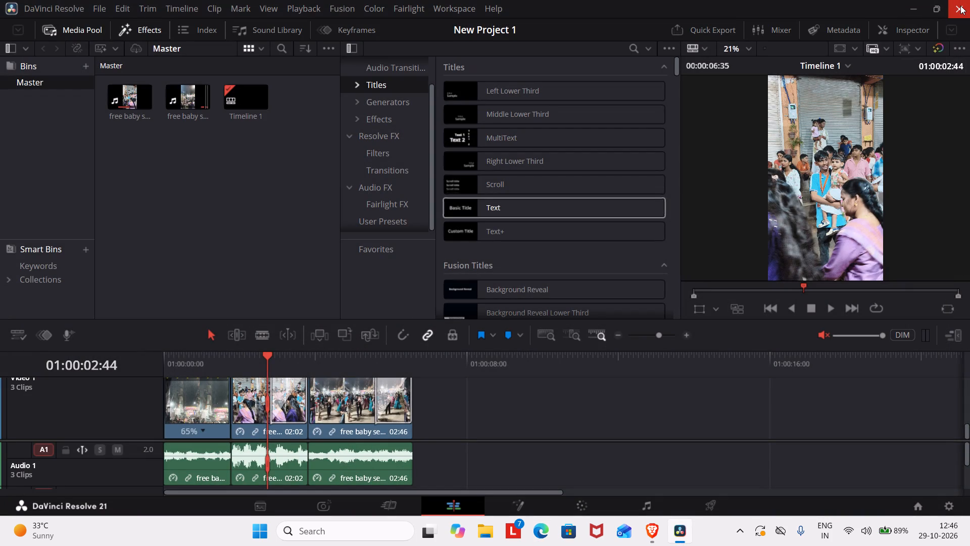